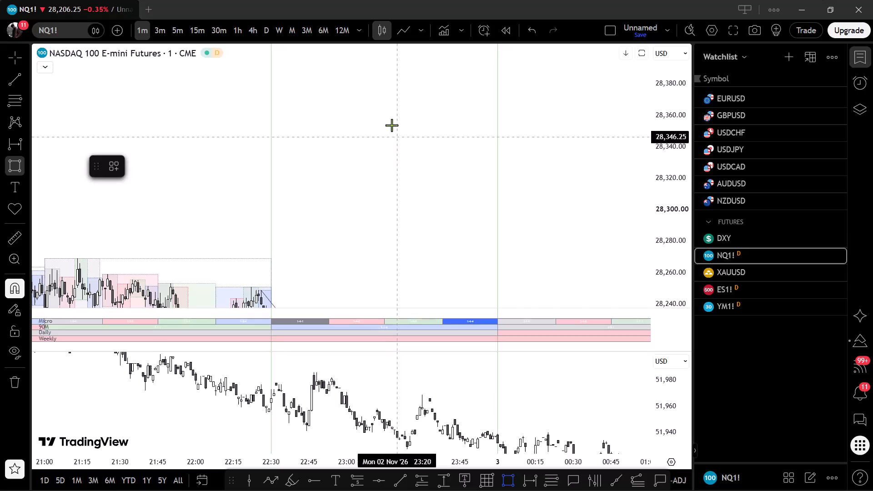
Draw a small pink rectangle in the empty chart area above the candles, about 28,371 to 28,356 and 23:17 to 23:29.
{"action": "left_click", "coordinate": [390, 97]}
{"action": "left_click", "coordinate": [421, 120]}
{"action": "left_click", "coordinate": [441, 113]}
Move the pink rectangle back in time to about 20:30–20:42, with its top edge near 28,391.
{"action": "scroll", "coordinate": [444, 136], "scroll_direction": "up", "scroll_amount": 3}
{"action": "left_click_drag", "start_coordinate": [412, 139], "coordinate": [475, 278]}
{"action": "left_click_drag", "start_coordinate": [682, 250], "coordinate": [650, 119]}
{"action": "scroll", "coordinate": [441, 173], "scroll_direction": "up", "scroll_amount": 2}
{"action": "left_click_drag", "start_coordinate": [346, 209], "coordinate": [28, 97]}
{"action": "left_click_drag", "start_coordinate": [56, 165], "coordinate": [643, 170]}
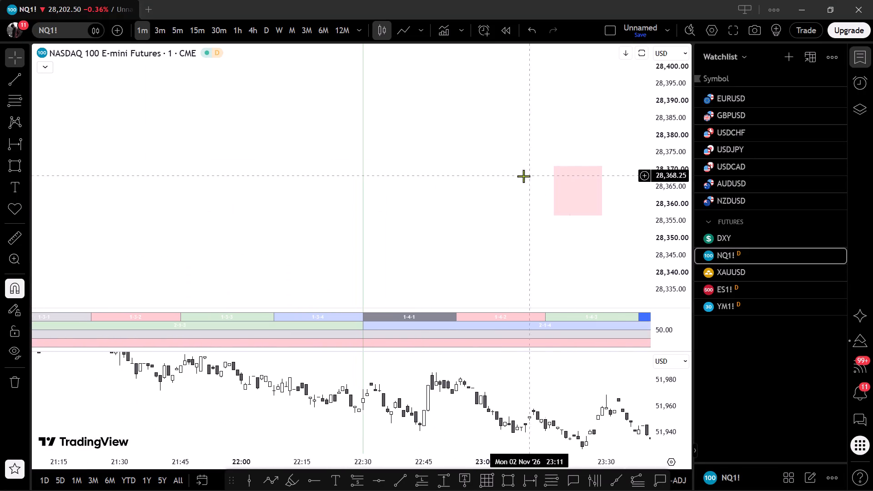
{"action": "left_click_drag", "start_coordinate": [552, 185], "coordinate": [70, 168]}
{"action": "left_click_drag", "start_coordinate": [219, 212], "coordinate": [467, 233]}
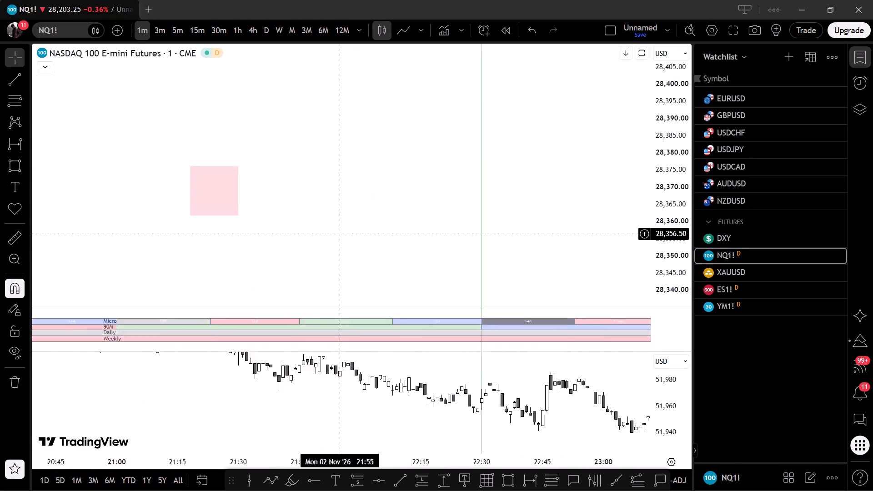
{"action": "left_click_drag", "start_coordinate": [467, 233], "coordinate": [676, 239]}
{"action": "left_click_drag", "start_coordinate": [525, 185], "coordinate": [331, 134]}
{"action": "left_click", "coordinate": [471, 149]}
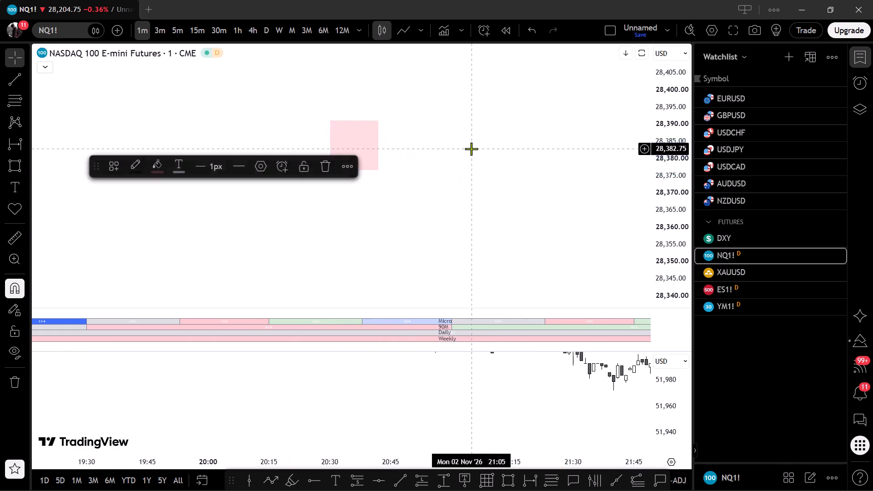
{"action": "left_click_drag", "start_coordinate": [433, 160], "coordinate": [584, 189]}
{"action": "left_click_drag", "start_coordinate": [565, 205], "coordinate": [473, 211]}
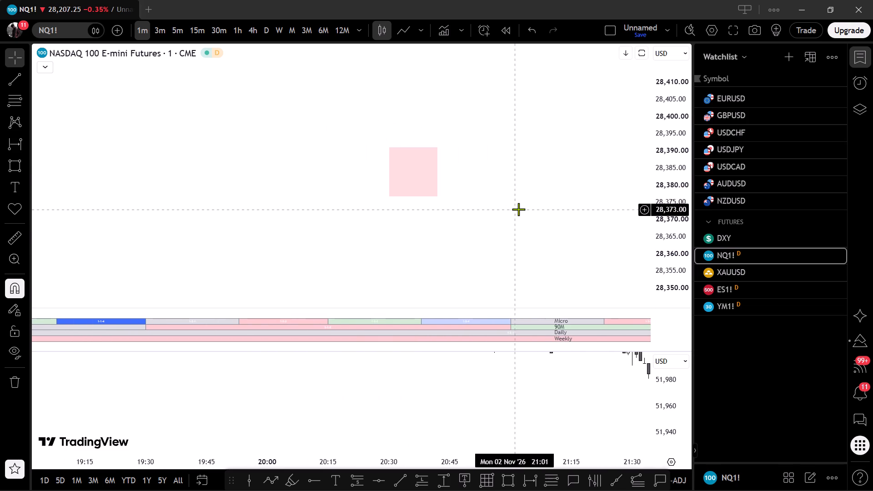
Reshape and shift the pink rectangle to span 20:38 to about 21:00, from 28,390.25 down to 28,382.75.
{"action": "left_click_drag", "start_coordinate": [414, 200], "coordinate": [418, 185]}
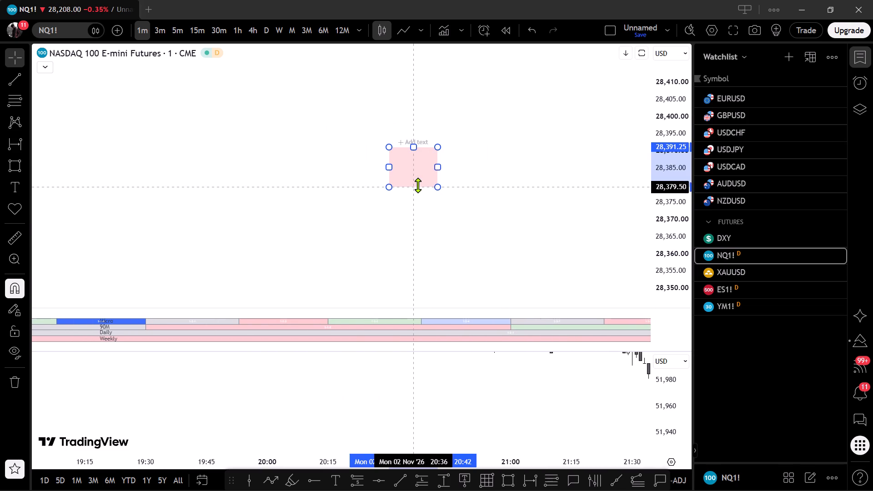
{"action": "left_click_drag", "start_coordinate": [418, 185], "coordinate": [418, 172]}
{"action": "left_click_drag", "start_coordinate": [421, 159], "coordinate": [457, 161]}
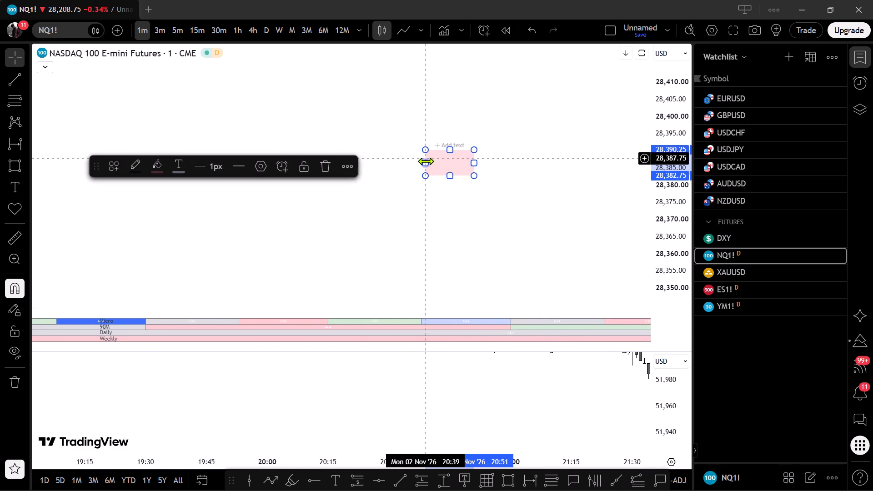
{"action": "left_click_drag", "start_coordinate": [426, 162], "coordinate": [421, 162]}
{"action": "left_click_drag", "start_coordinate": [473, 160], "coordinate": [508, 163]}
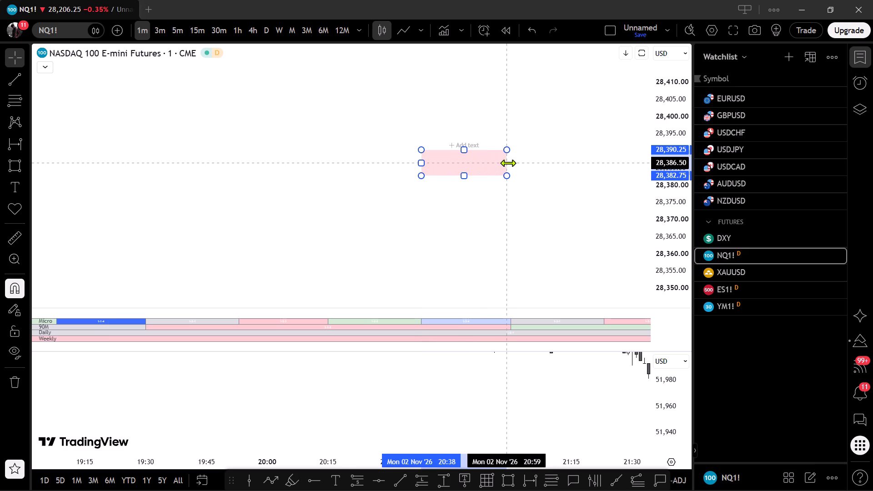
{"action": "left_click_drag", "start_coordinate": [508, 163], "coordinate": [510, 164]}
{"action": "left_click", "coordinate": [523, 246]}
Draw a second pink rectangle from 21:22 to 21:45, spanning 28,390.25 to 28,385.25.
{"action": "scroll", "coordinate": [538, 226], "scroll_direction": "down", "scroll_amount": 1}
{"action": "left_click_drag", "start_coordinate": [545, 222], "coordinate": [450, 222]}
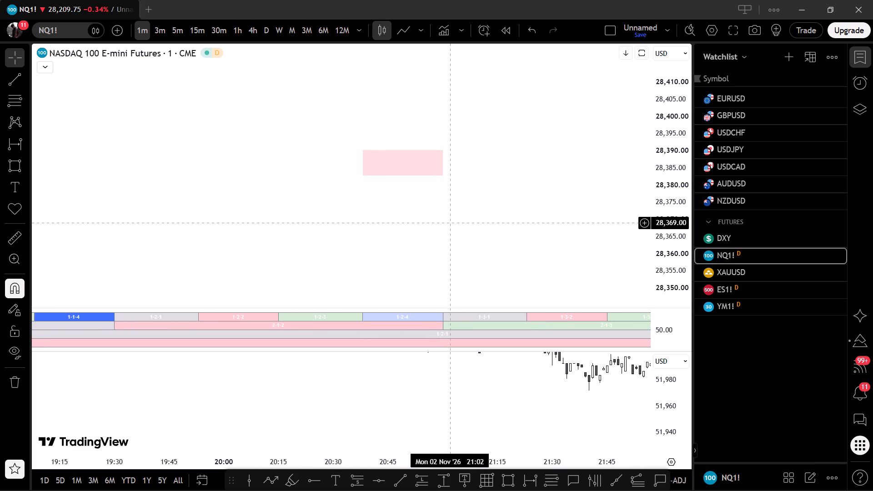
{"action": "left_click_drag", "start_coordinate": [450, 222], "coordinate": [432, 222]}
{"action": "scroll", "coordinate": [459, 229], "scroll_direction": "down", "scroll_amount": 1}
{"action": "left_click_drag", "start_coordinate": [467, 227], "coordinate": [447, 227]}
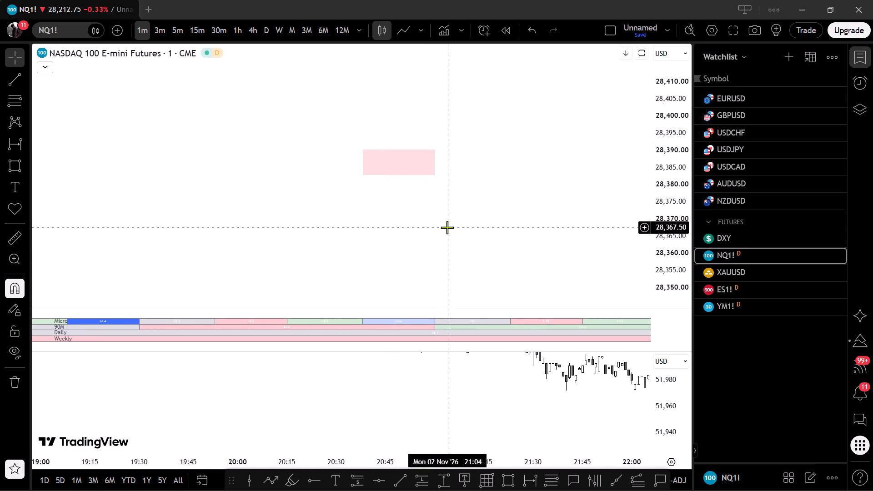
{"action": "left_click", "coordinate": [504, 480]}
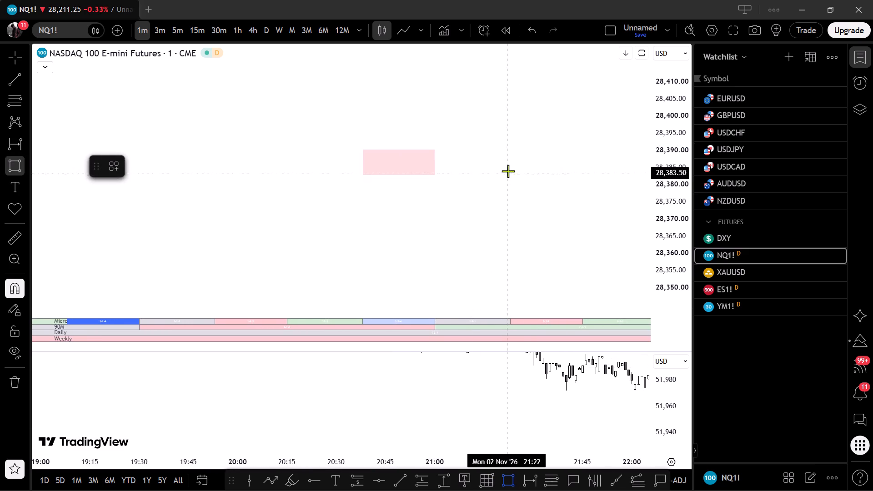
{"action": "left_click", "coordinate": [508, 150]}
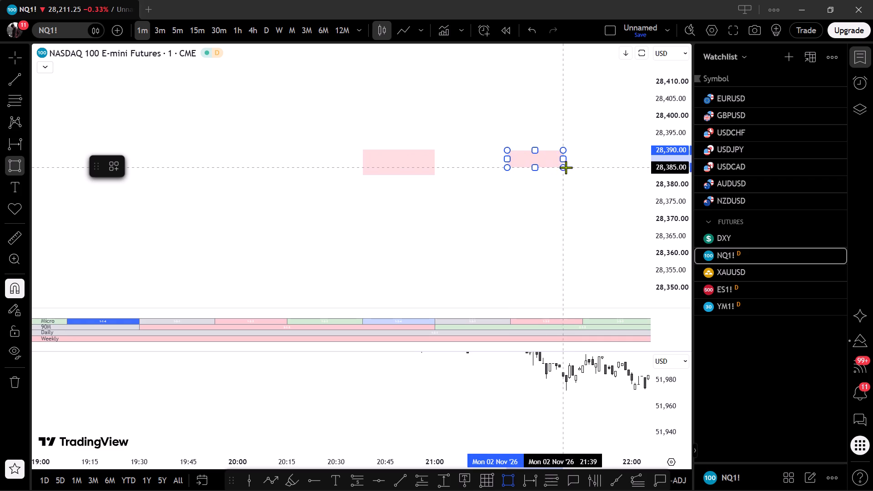
{"action": "left_click", "coordinate": [583, 166]}
{"action": "left_click", "coordinate": [545, 151]}
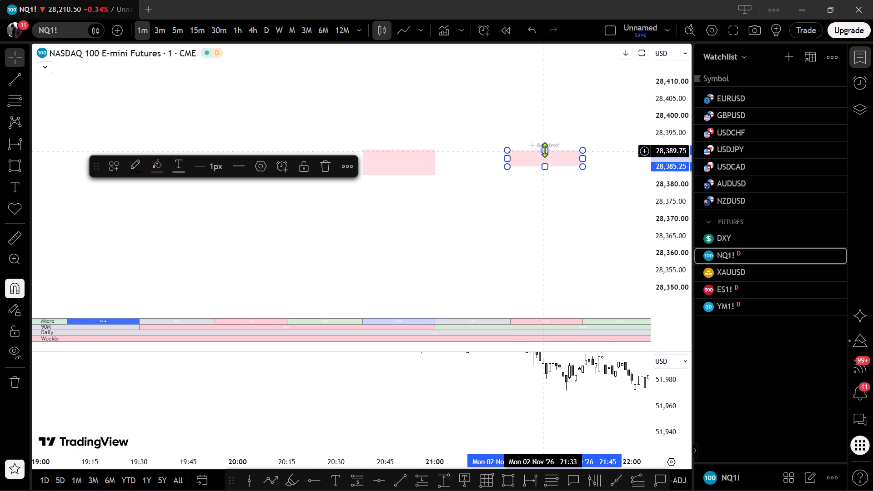
{"action": "left_click", "coordinate": [544, 168]}
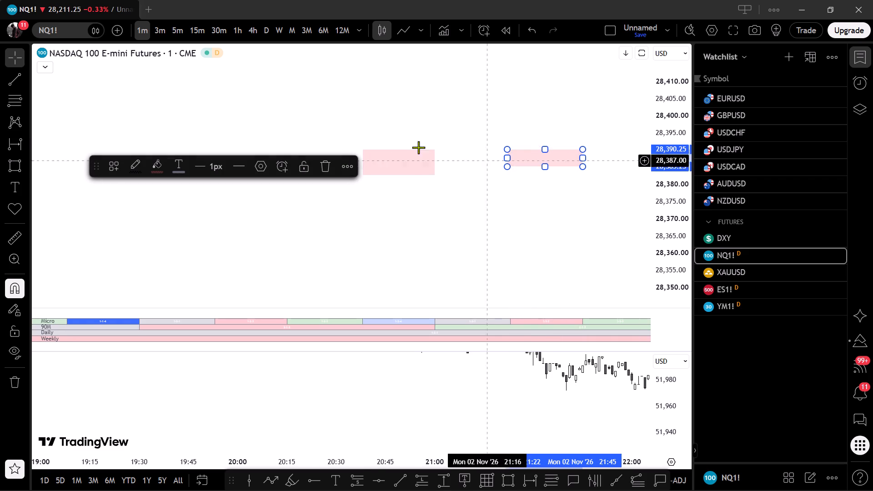
Reduce the first rectangle's height so it spans 28,390.00 to 28,385.75.
{"action": "left_click", "coordinate": [399, 150]}
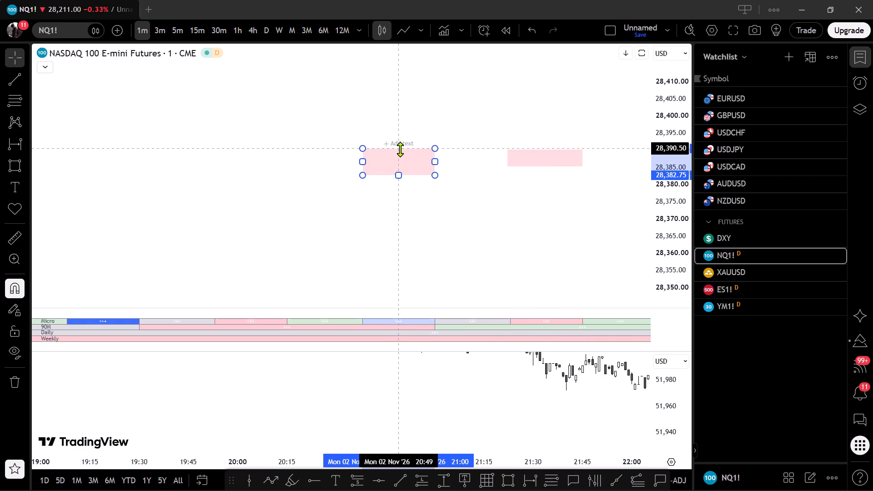
{"action": "left_click_drag", "start_coordinate": [398, 176], "coordinate": [400, 163]}
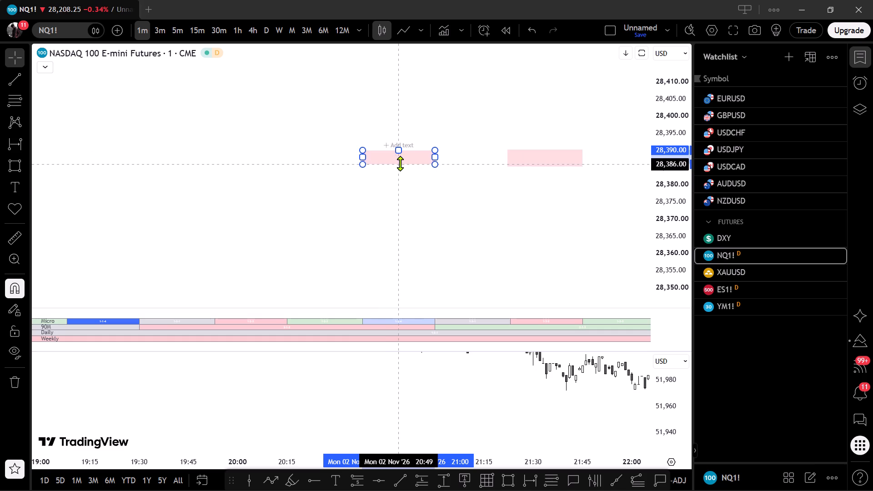
{"action": "left_click_drag", "start_coordinate": [400, 163], "coordinate": [400, 165]}
Apply the q4 drawing template to the first rectangle, the one ending at 21:00.
{"action": "left_click", "coordinate": [115, 159]}
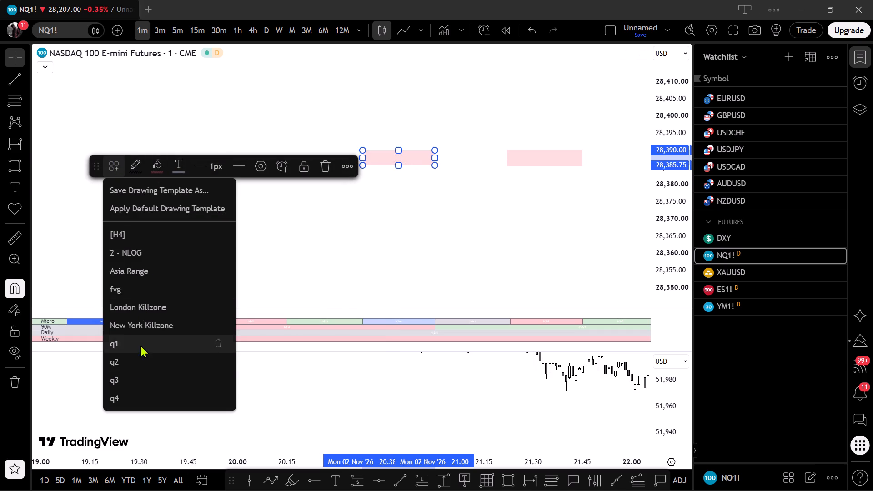
{"action": "left_click", "coordinate": [133, 391]}
{"action": "left_click", "coordinate": [421, 164]}
{"action": "left_click", "coordinate": [466, 185]}
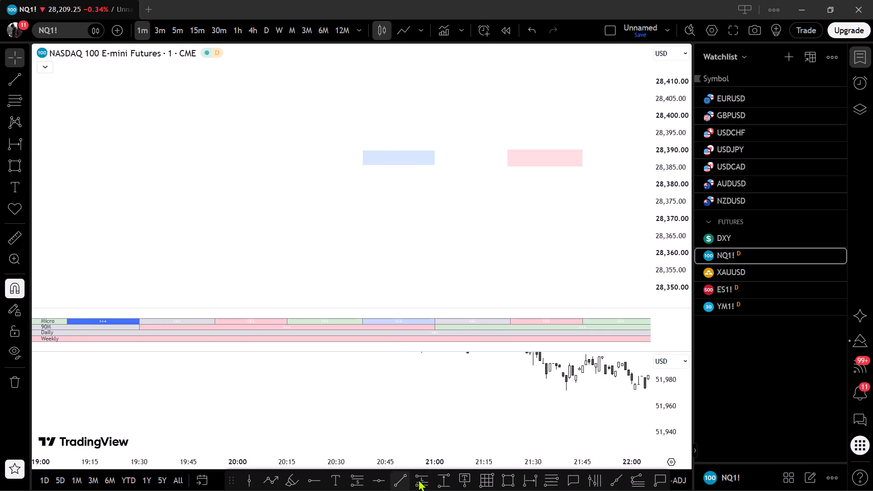
Add the text label "Prediction" to the blue rectangle.
{"action": "left_click", "coordinate": [433, 162]}
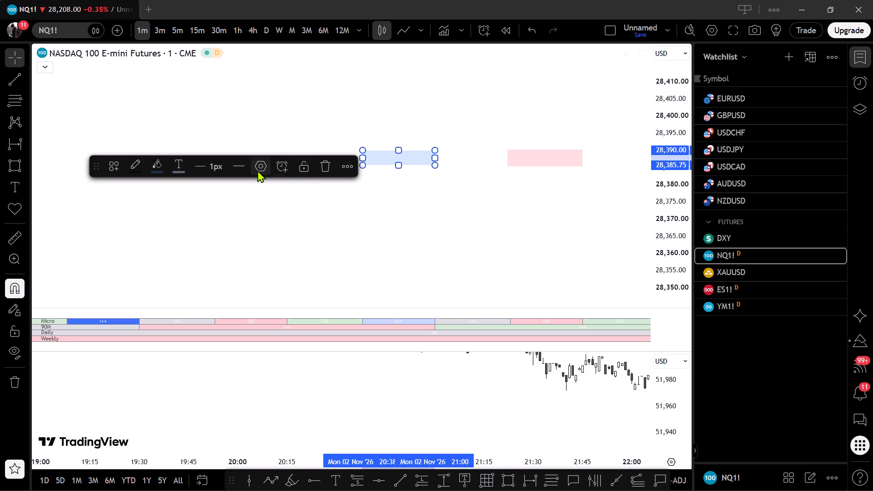
{"action": "left_click", "coordinate": [256, 170]}
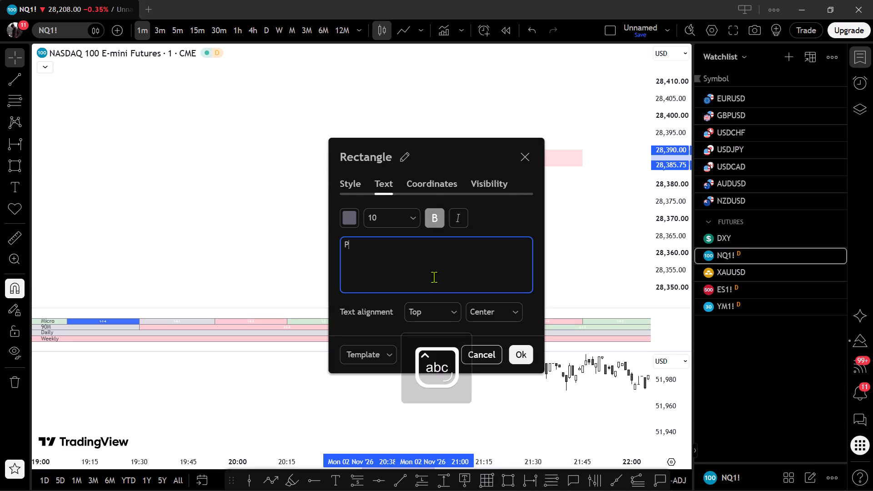
{"action": "type", "text": "redct"}
{"action": "key", "text": "BackSpace"}
{"action": "key", "text": "BackSpace"}
{"action": "type", "text": "iction"}
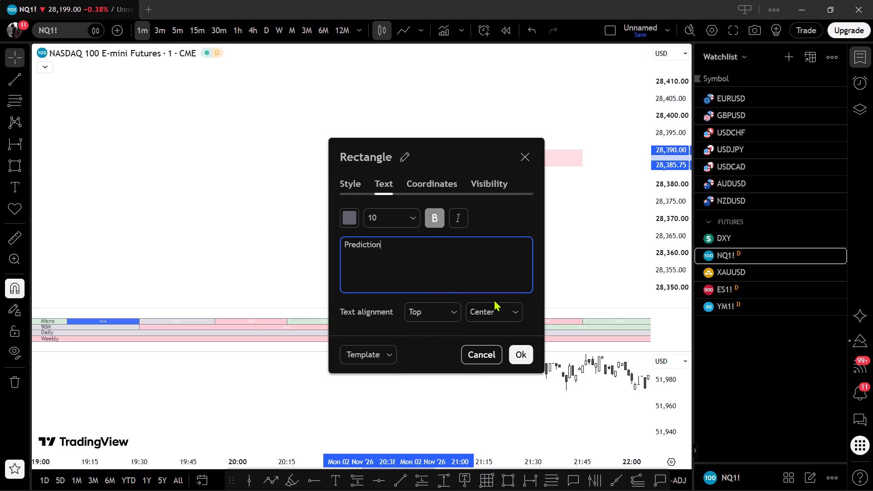
{"action": "left_click", "coordinate": [523, 361]}
{"action": "left_click", "coordinate": [532, 247]}
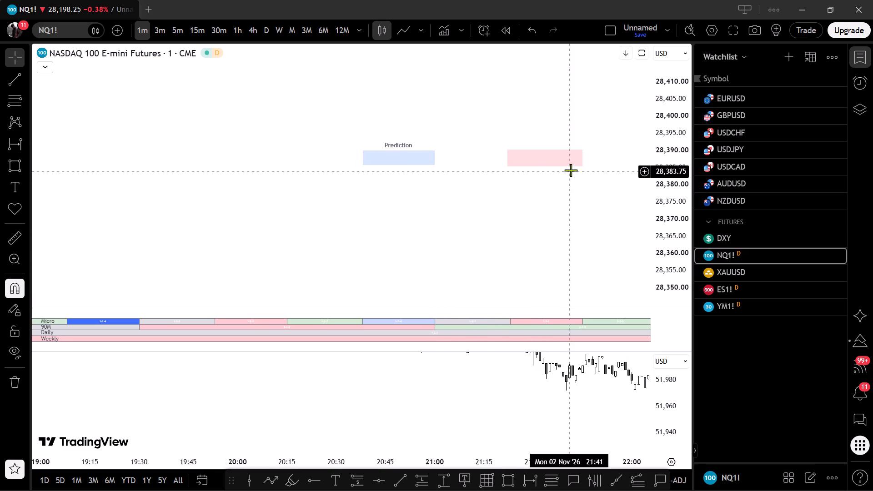
Add the text label "Prediction" to the pink rectangle.
{"action": "left_click", "coordinate": [543, 151]}
{"action": "left_click", "coordinate": [261, 168]}
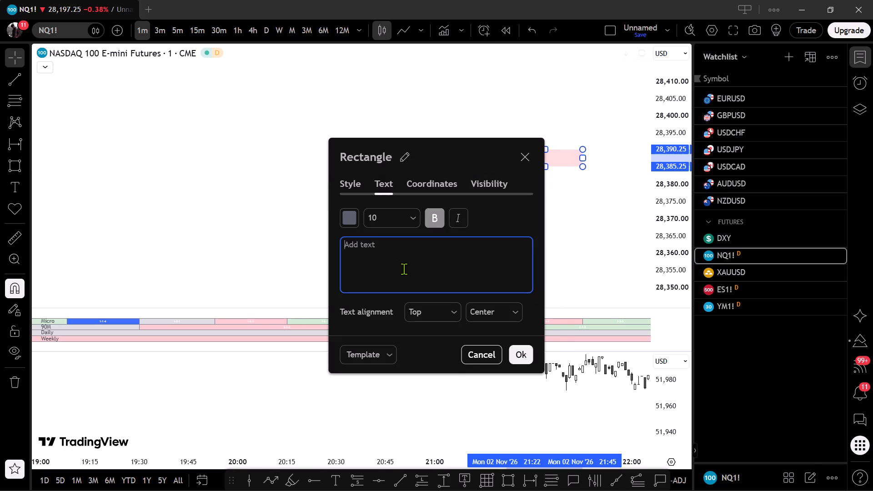
{"action": "type", "text": "rediction"}
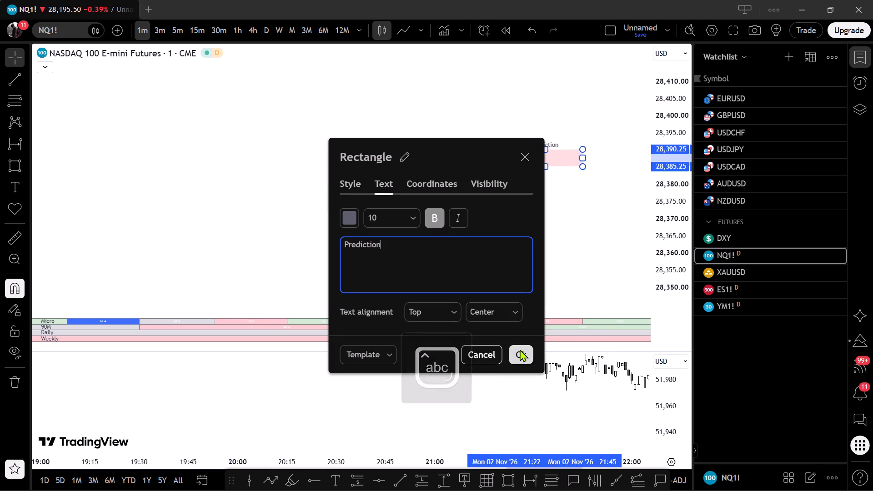
{"action": "left_click", "coordinate": [520, 349]}
{"action": "left_click", "coordinate": [547, 264]}
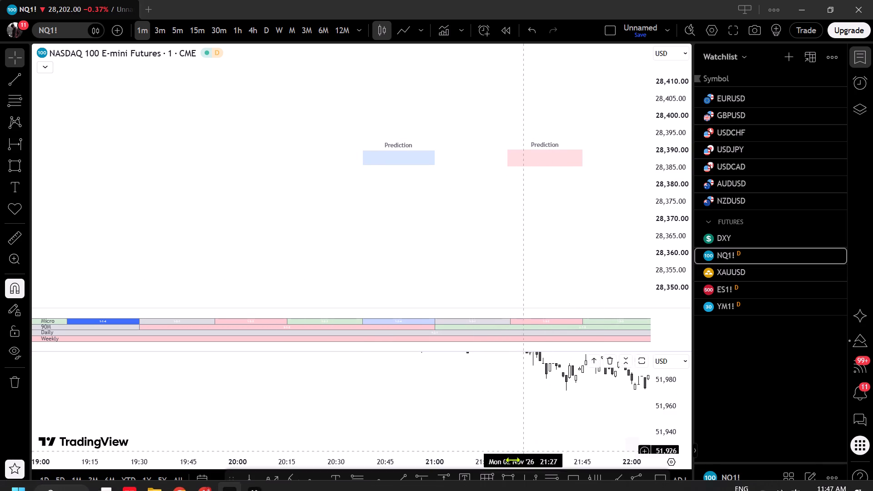
Draw a rectangle filling the gap from 21:00 to 21:22, spanning 28,390.00 to 28,385.25, and apply the q1 template.
{"action": "left_click", "coordinate": [503, 480]}
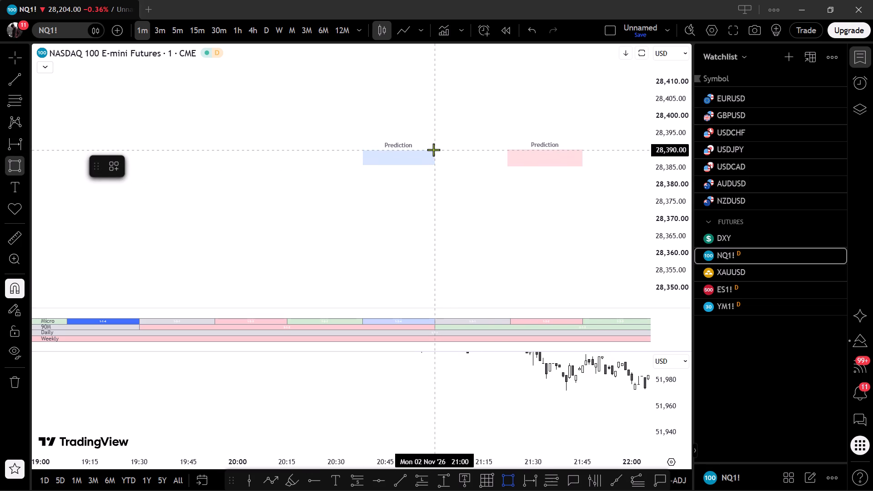
{"action": "left_click", "coordinate": [433, 150]}
{"action": "left_click", "coordinate": [507, 166]}
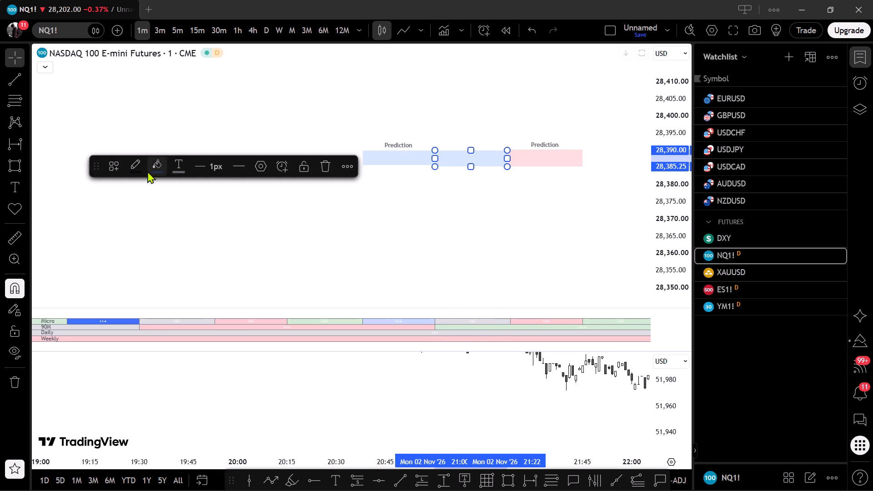
{"action": "left_click", "coordinate": [116, 164]}
{"action": "left_click", "coordinate": [139, 342]}
{"action": "left_click", "coordinate": [385, 243]}
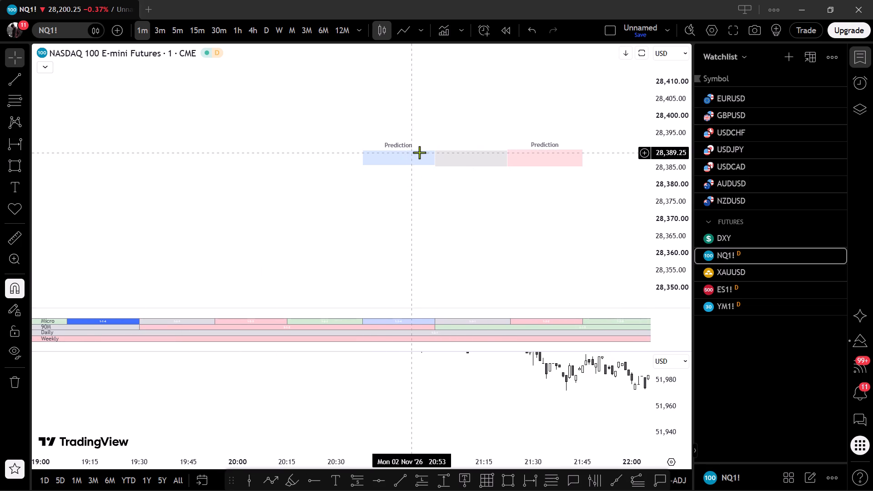
Align the bottom edges of the grey, pink and blue rectangles at about 28,386, with the grey one's top near 28,390.25.
{"action": "left_click", "coordinate": [472, 149]}
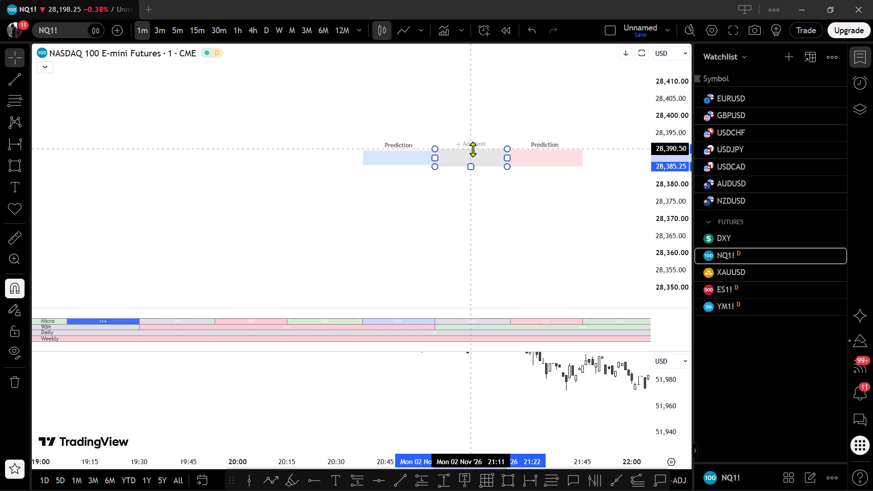
{"action": "left_click", "coordinate": [470, 165]}
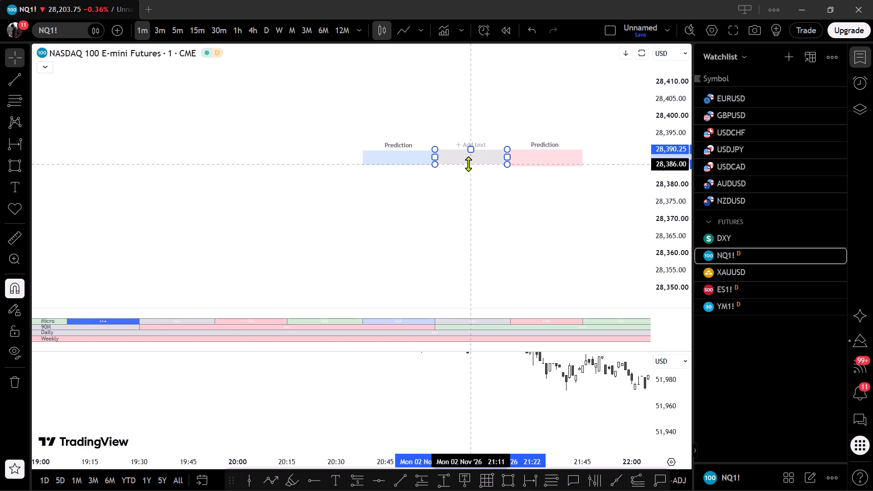
{"action": "left_click", "coordinate": [546, 196]}
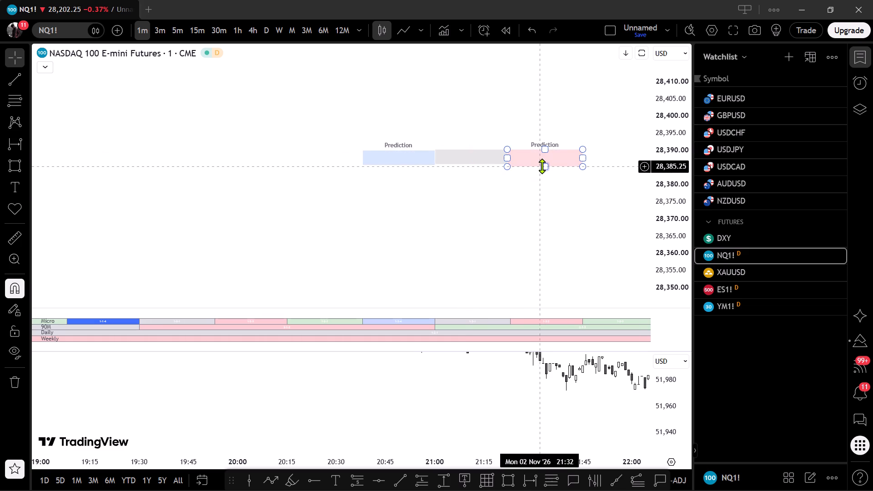
{"action": "left_click", "coordinate": [542, 166]}
{"action": "left_click", "coordinate": [522, 185]}
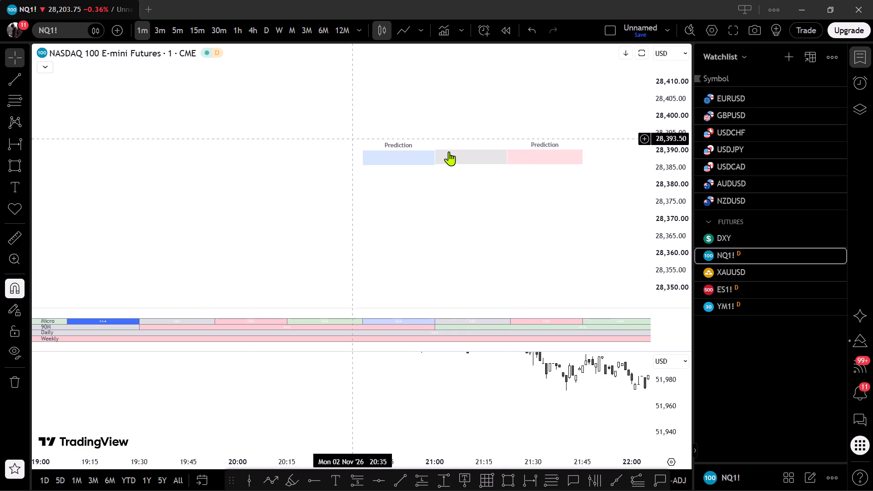
{"action": "left_click", "coordinate": [471, 164]}
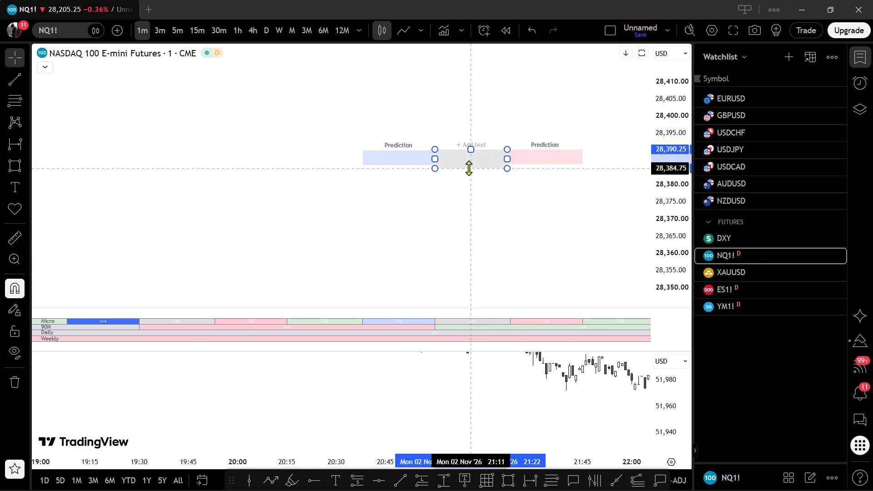
{"action": "left_click", "coordinate": [500, 195]}
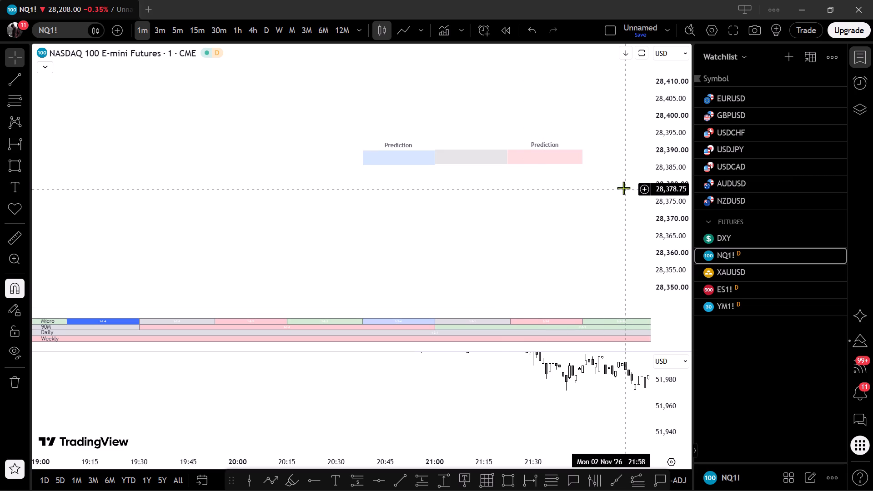
{"action": "left_click", "coordinate": [401, 167]}
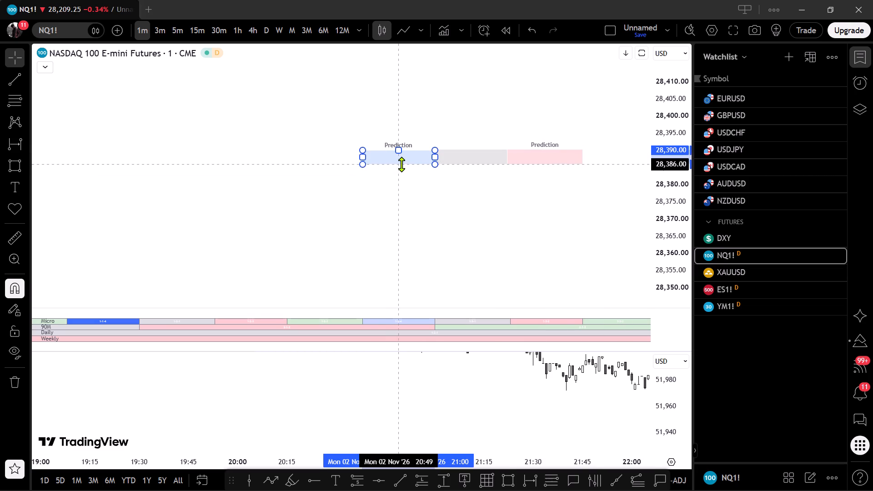
Align the top edges of the grey and pink rectangles with the blue one's at about 28,390.
{"action": "left_click", "coordinate": [428, 220]}
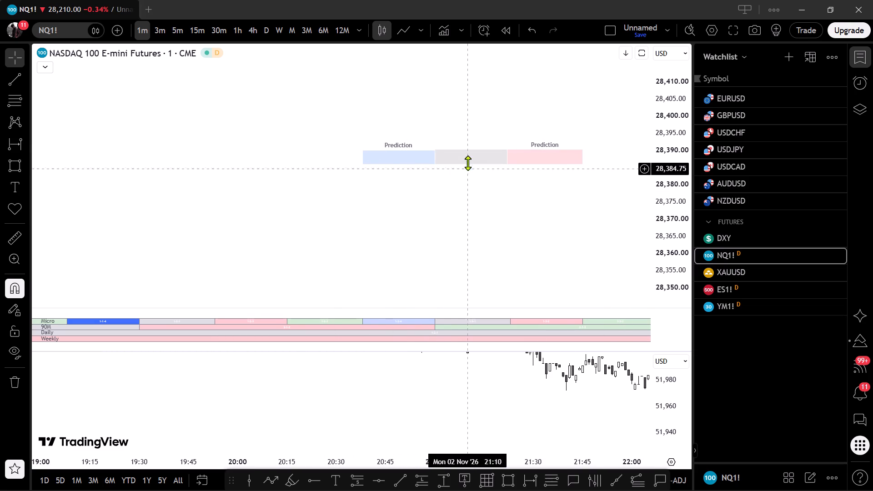
{"action": "left_click", "coordinate": [471, 150]}
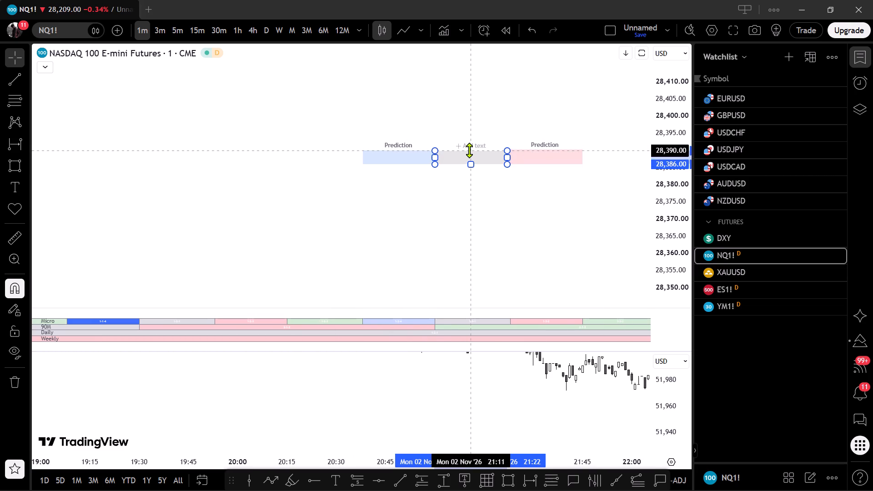
{"action": "left_click", "coordinate": [476, 123]}
{"action": "left_click", "coordinate": [473, 150]}
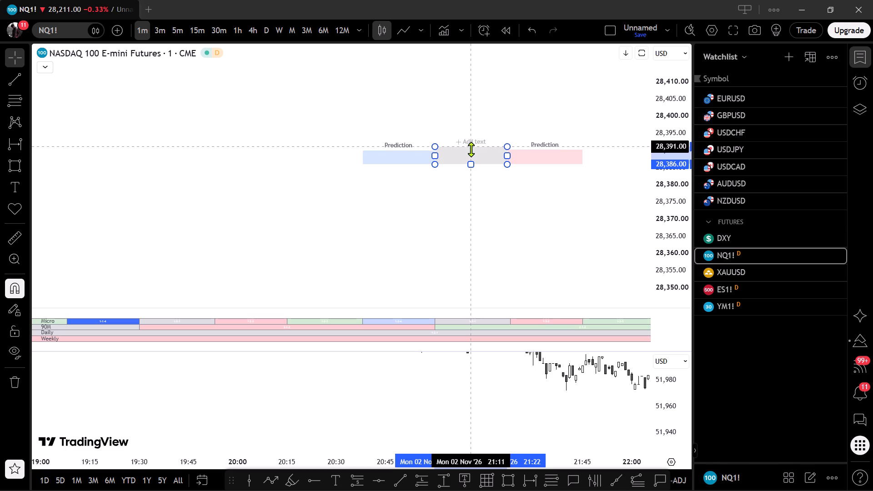
{"action": "left_click", "coordinate": [471, 129]}
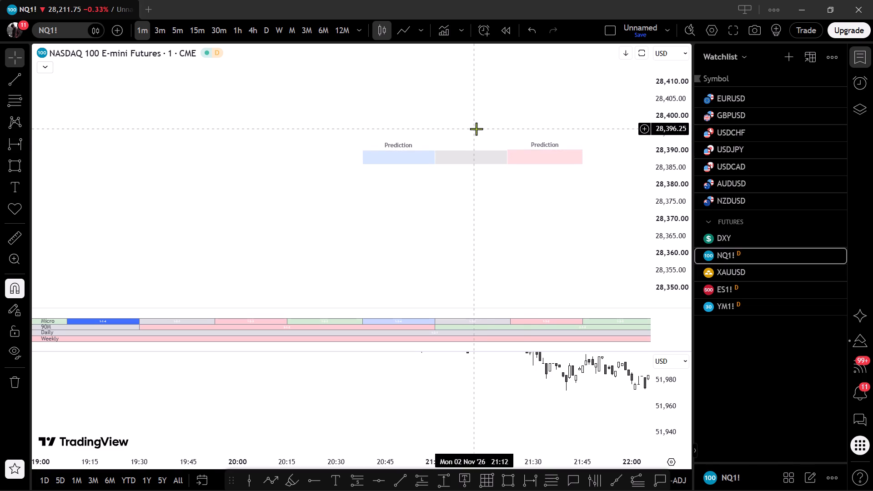
{"action": "left_click", "coordinate": [543, 149]}
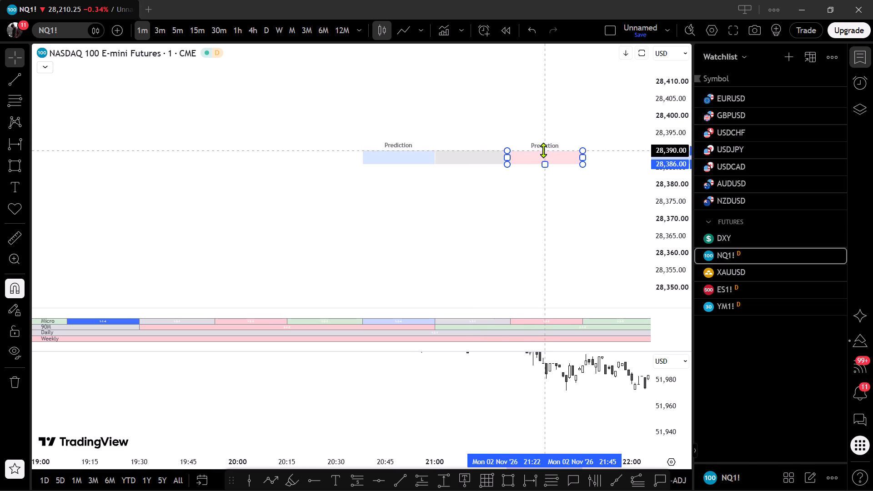
{"action": "left_click", "coordinate": [499, 120]}
{"action": "left_click", "coordinate": [547, 151]}
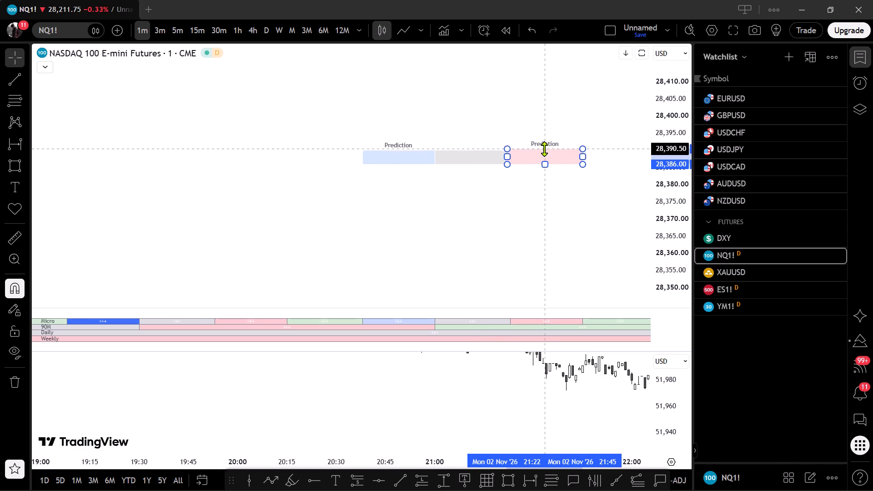
{"action": "left_click", "coordinate": [460, 112]}
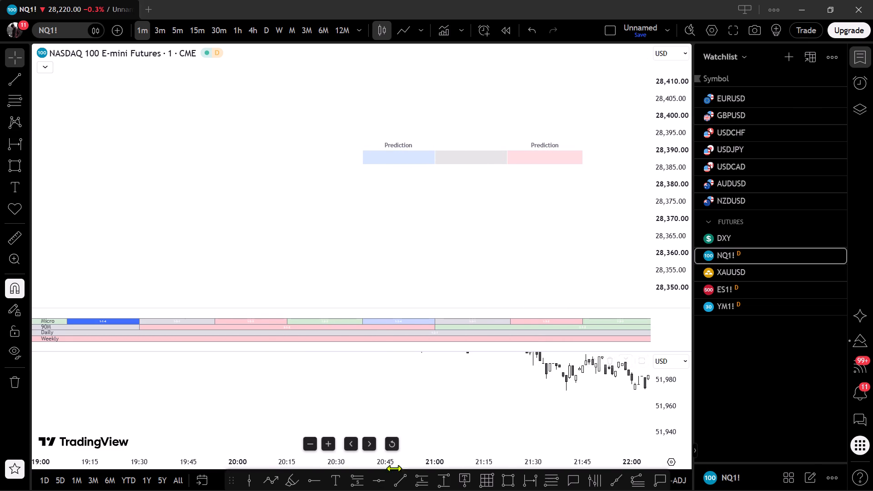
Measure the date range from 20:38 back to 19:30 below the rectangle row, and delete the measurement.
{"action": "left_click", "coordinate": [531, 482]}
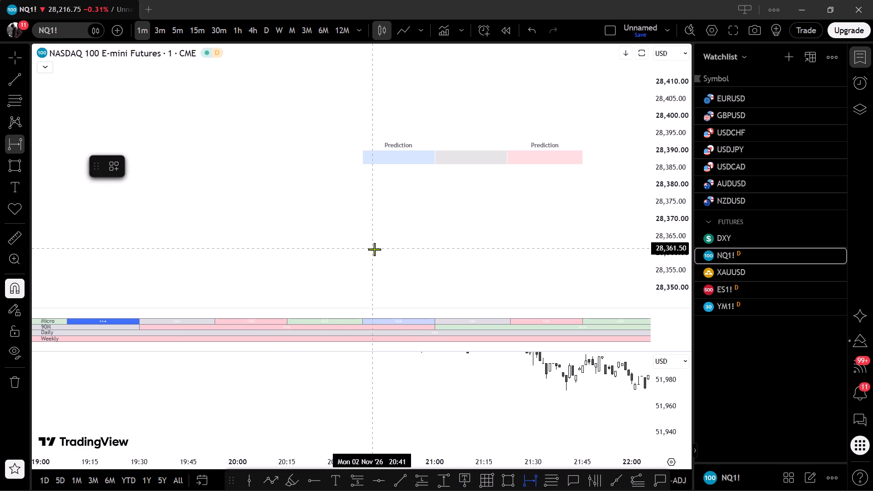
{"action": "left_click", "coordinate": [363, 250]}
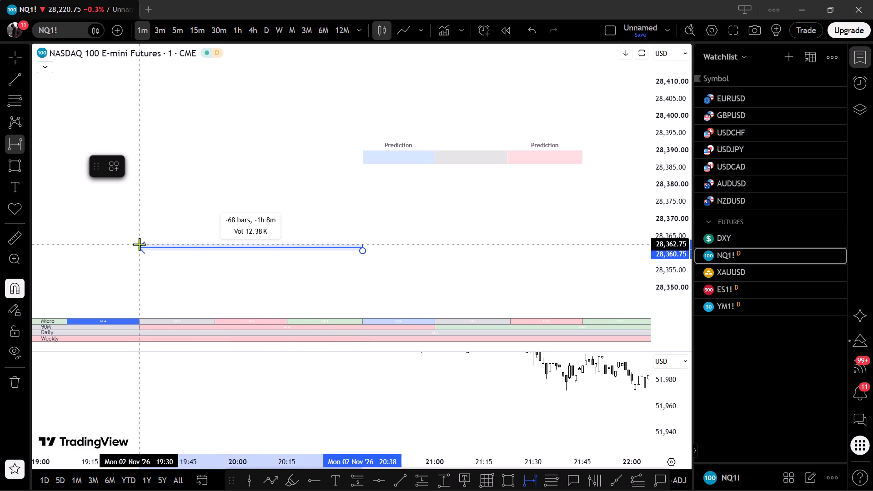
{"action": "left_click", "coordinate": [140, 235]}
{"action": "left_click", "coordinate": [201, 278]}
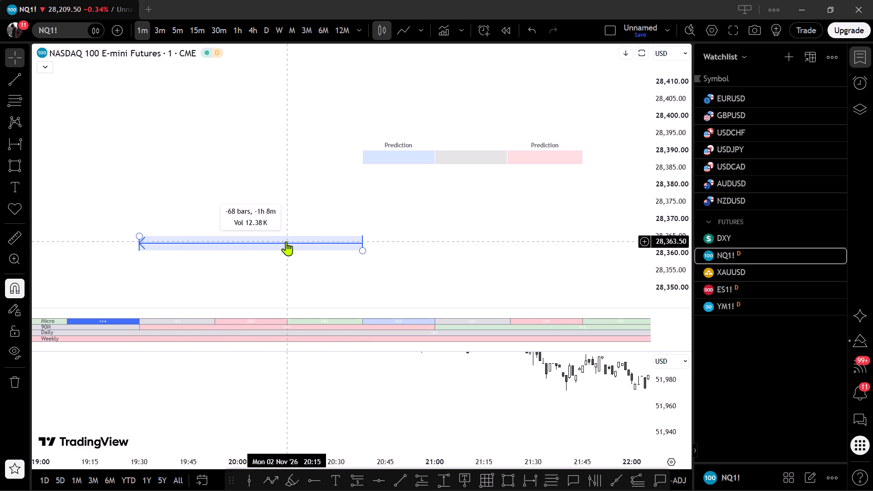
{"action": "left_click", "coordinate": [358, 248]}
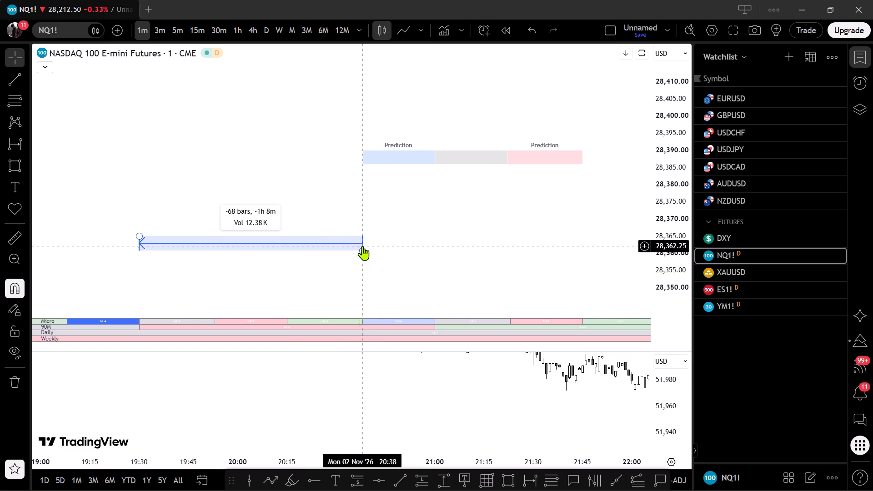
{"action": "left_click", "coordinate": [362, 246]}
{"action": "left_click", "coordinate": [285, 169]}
Clone the three-rectangle row and place the copy between 28,361.25 and 28,357.00, with its pink end at 20:38.
{"action": "left_click_drag", "start_coordinate": [571, 192], "coordinate": [567, 190], "text": "ctrl"}
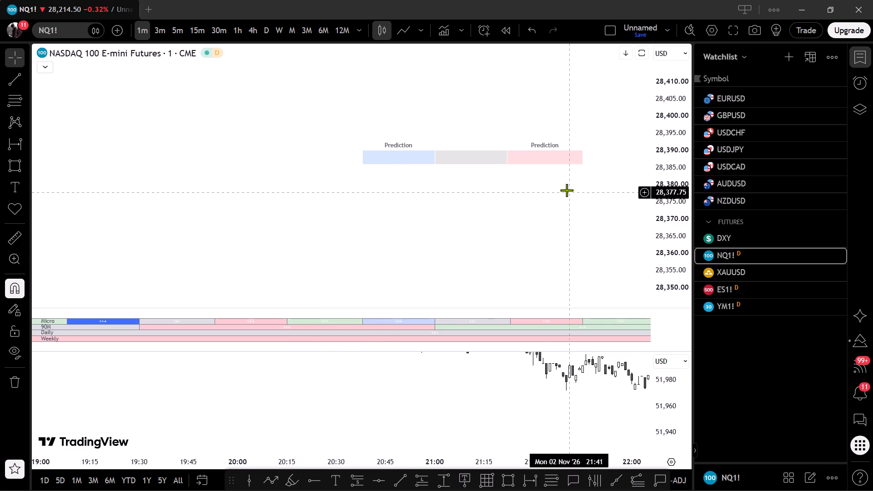
{"action": "left_click_drag", "start_coordinate": [567, 190], "coordinate": [351, 132], "text": "ctrl"}
{"action": "left_click", "coordinate": [329, 173]}
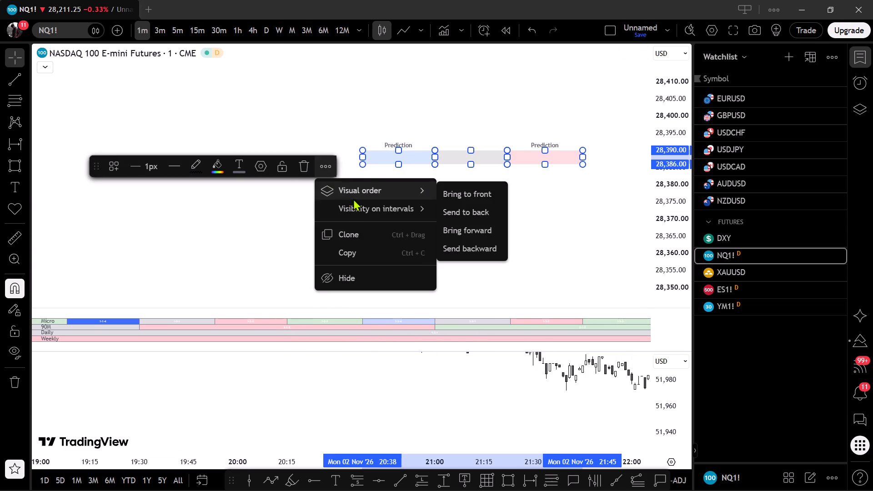
{"action": "left_click", "coordinate": [351, 230]}
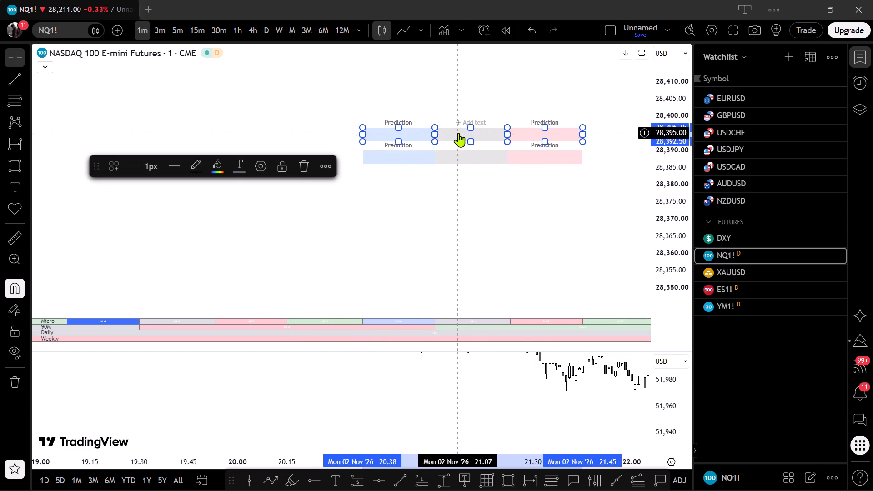
{"action": "left_click_drag", "start_coordinate": [457, 133], "coordinate": [241, 255]}
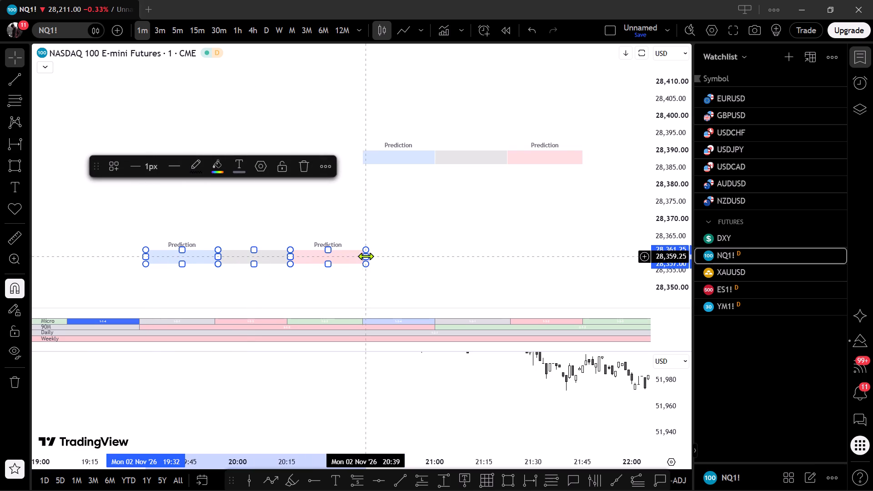
{"action": "left_click_drag", "start_coordinate": [358, 256], "coordinate": [352, 256]}
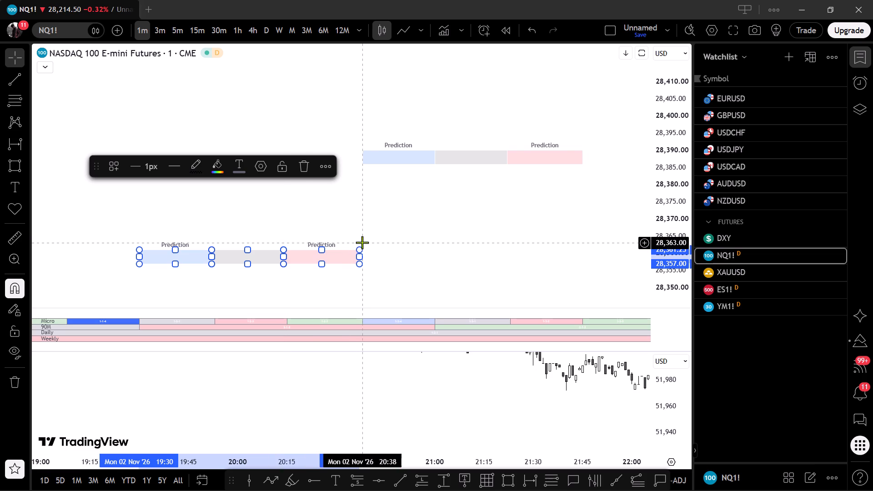
{"action": "left_click", "coordinate": [150, 257]}
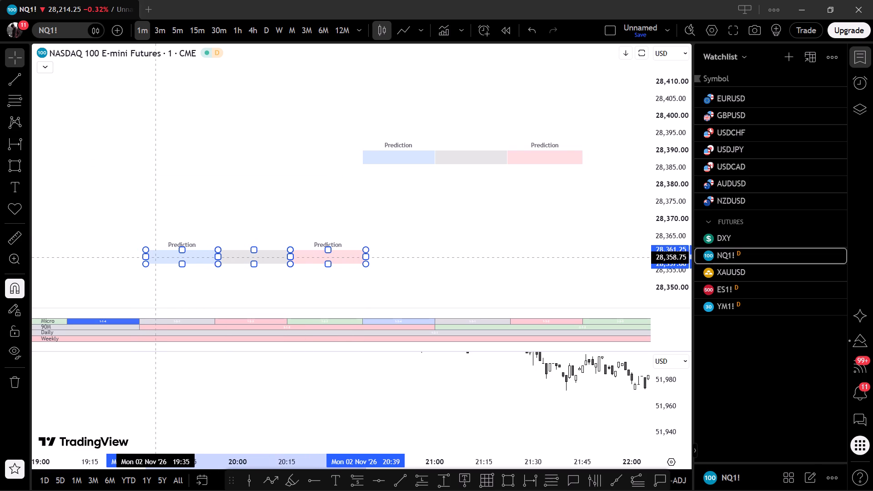
{"action": "left_click", "coordinate": [182, 220]}
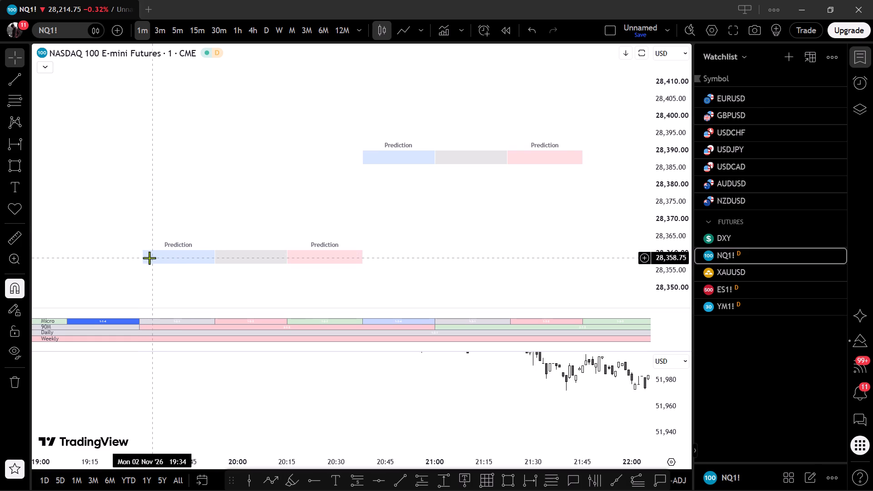
Extend the copied blue rectangle's starting edge back to 19:30.
{"action": "left_click_drag", "start_coordinate": [143, 256], "coordinate": [139, 256]}
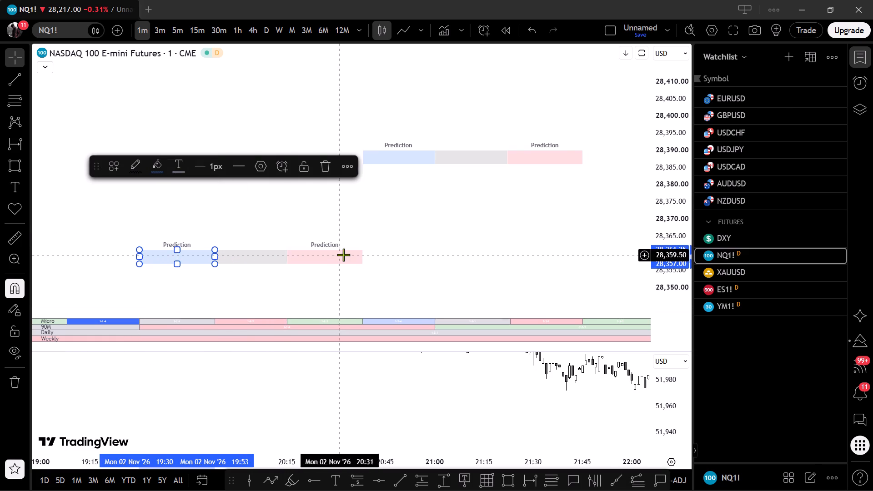
{"action": "left_click", "coordinate": [492, 257]}
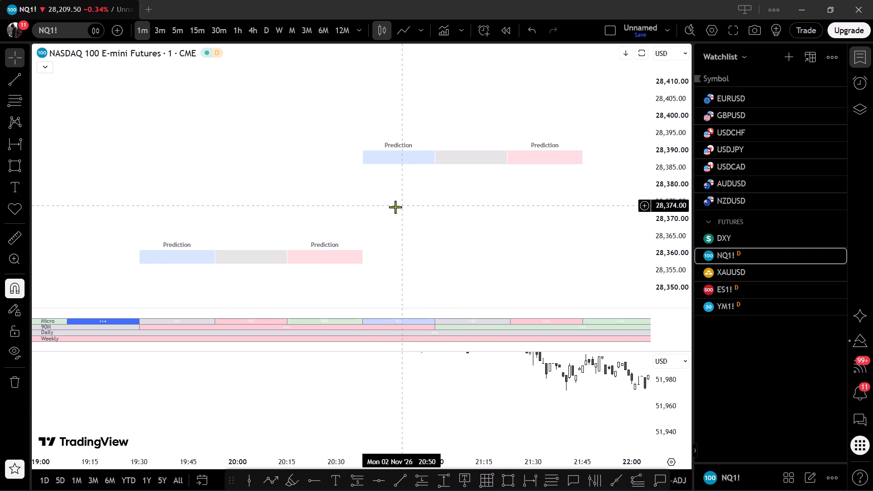
Restyle the lower row with drawing templates: q3 on the pink rectangle, q2 on the grey one and q1 on the blue one.
{"action": "left_click", "coordinate": [360, 252]}
{"action": "left_click", "coordinate": [120, 165]}
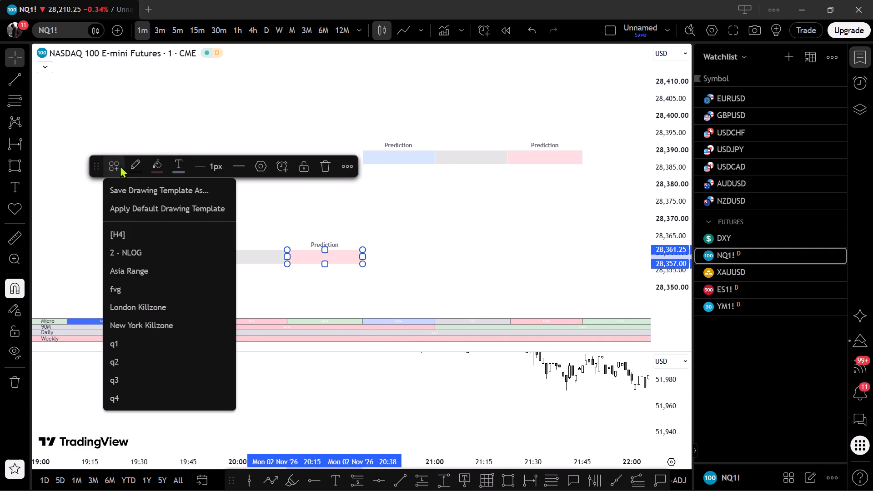
{"action": "left_click", "coordinate": [142, 378]}
{"action": "left_click", "coordinate": [273, 265]}
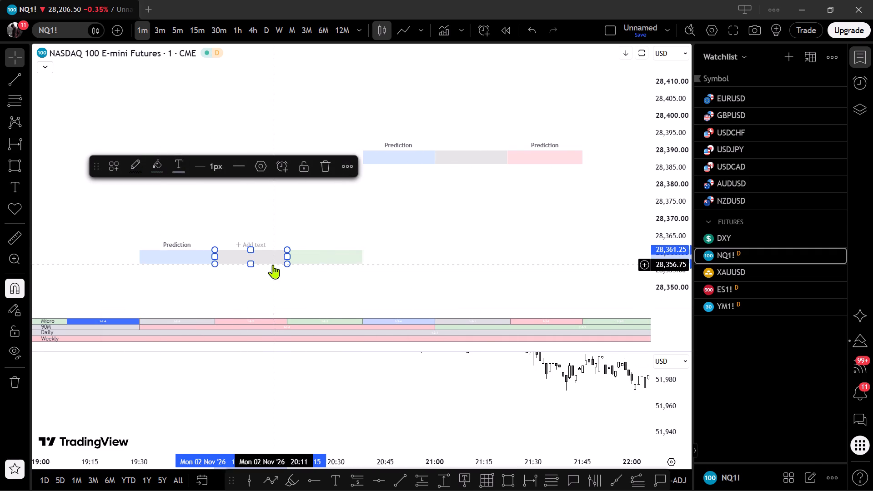
{"action": "left_click", "coordinate": [113, 161]}
{"action": "left_click", "coordinate": [128, 369]}
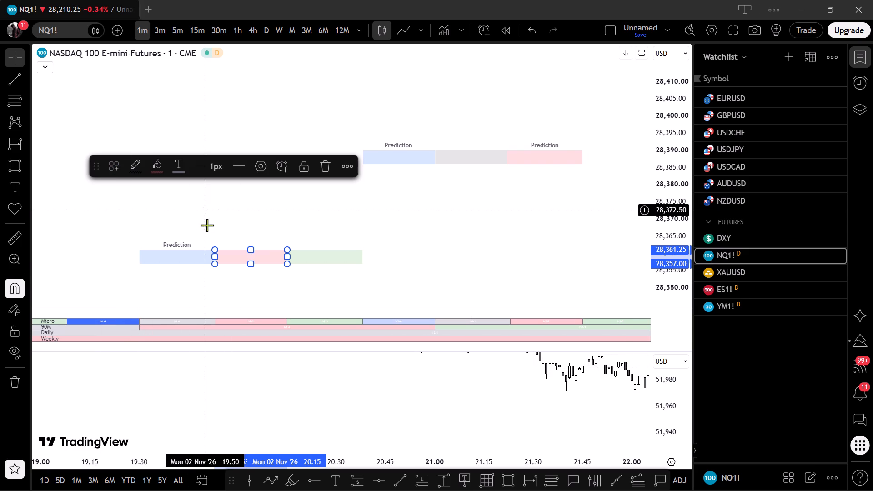
{"action": "double_click", "coordinate": [205, 251]}
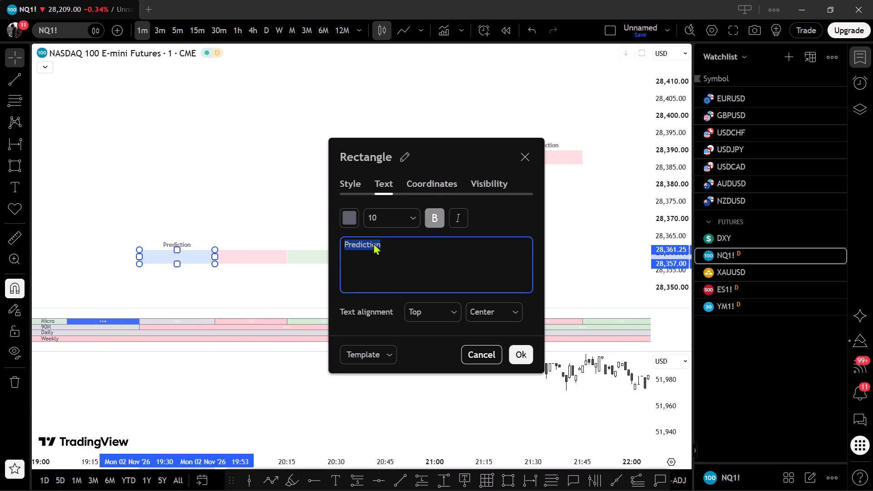
{"action": "left_click", "coordinate": [382, 352]}
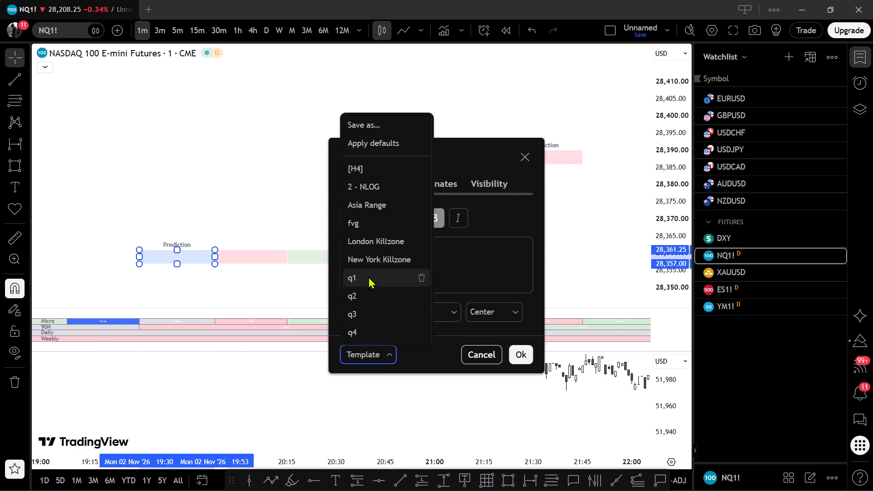
{"action": "left_click", "coordinate": [368, 276]}
{"action": "left_click", "coordinate": [527, 354]}
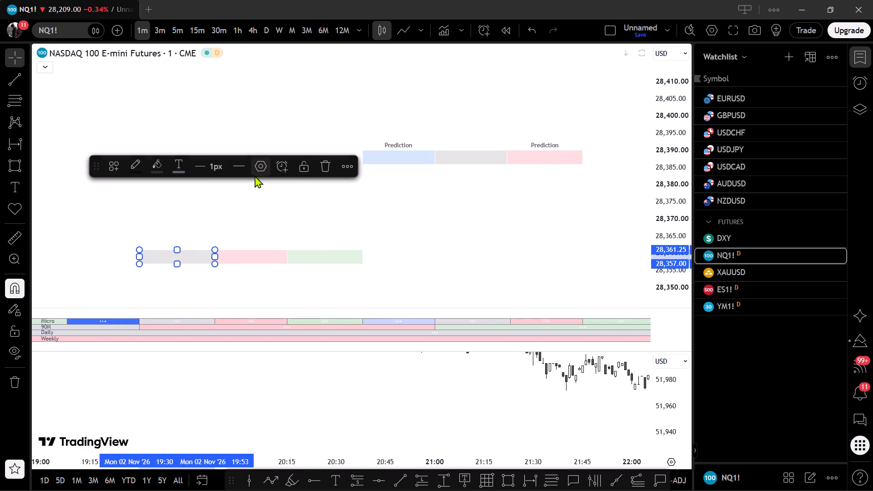
{"action": "left_click", "coordinate": [290, 238]}
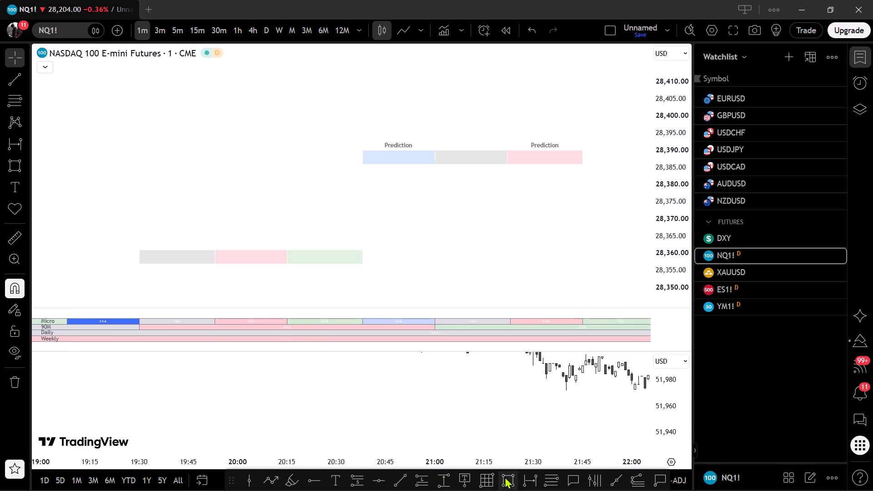
Clone the lower row's grey rectangle directly before it, spanning 19:07 to 19:30 and about 28,361.25 to 28,357.25.
{"action": "left_click_drag", "start_coordinate": [148, 251], "coordinate": [63, 248], "text": "ctrl"}
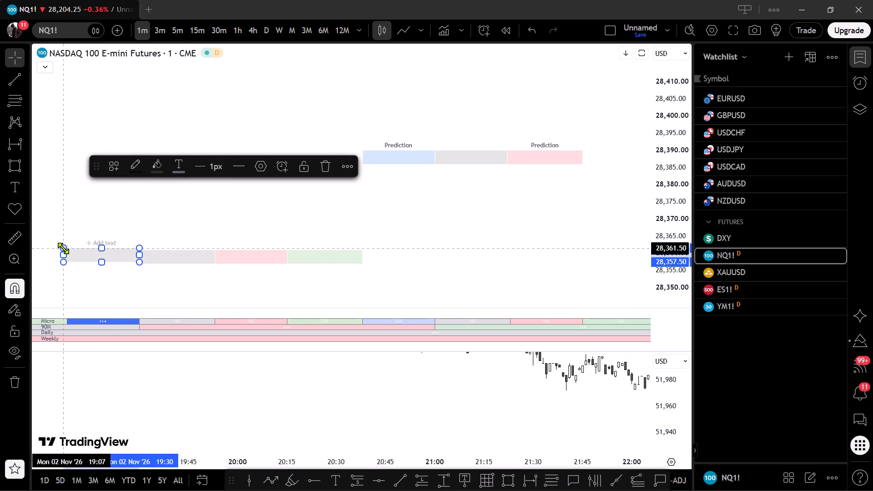
{"action": "left_click_drag", "start_coordinate": [63, 248], "coordinate": [64, 248], "text": "ctrl"}
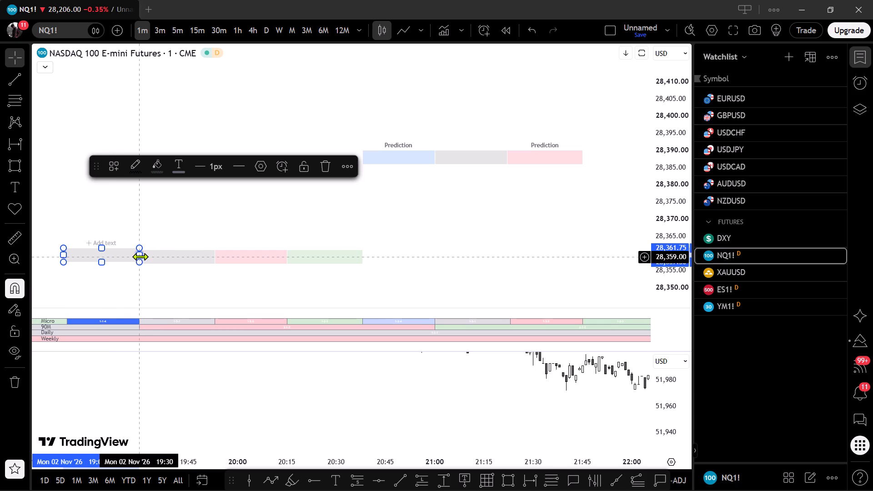
{"action": "left_click", "coordinate": [114, 255]}
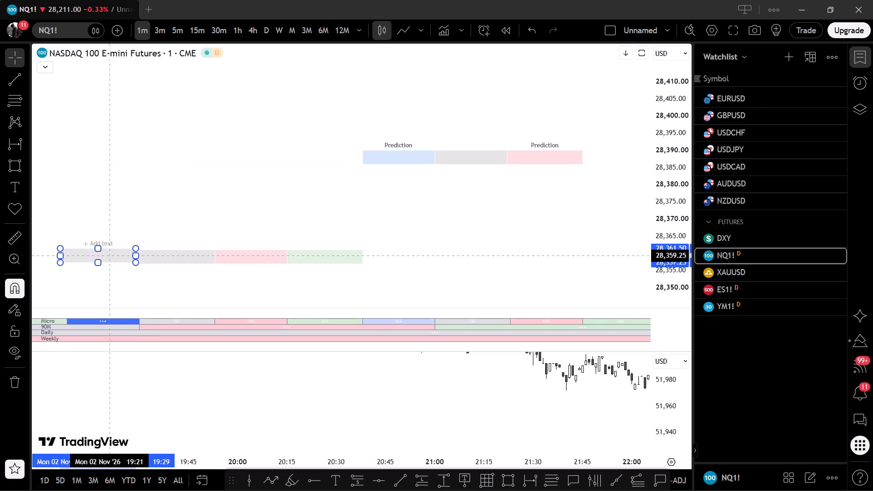
Apply the q4 template to the cloned rectangle at the start of the lower row and close the advertisement.
{"action": "left_click", "coordinate": [117, 169]}
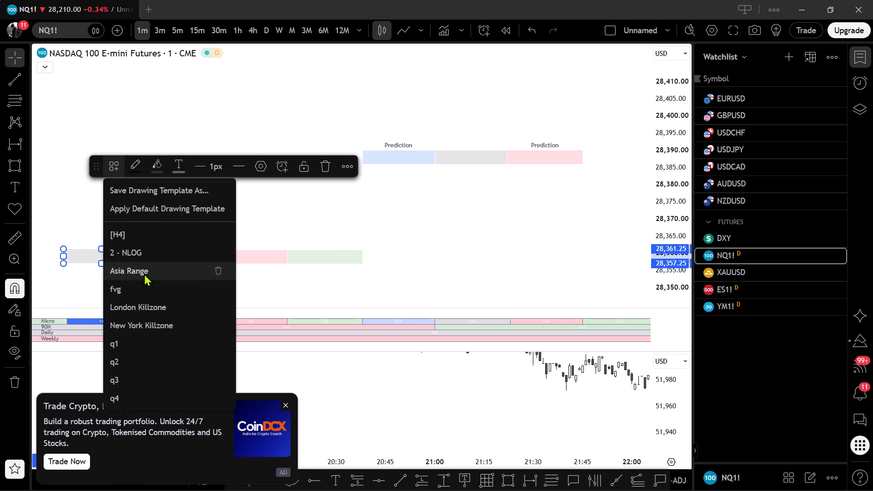
{"action": "left_click", "coordinate": [130, 395]}
{"action": "left_click", "coordinate": [245, 295]}
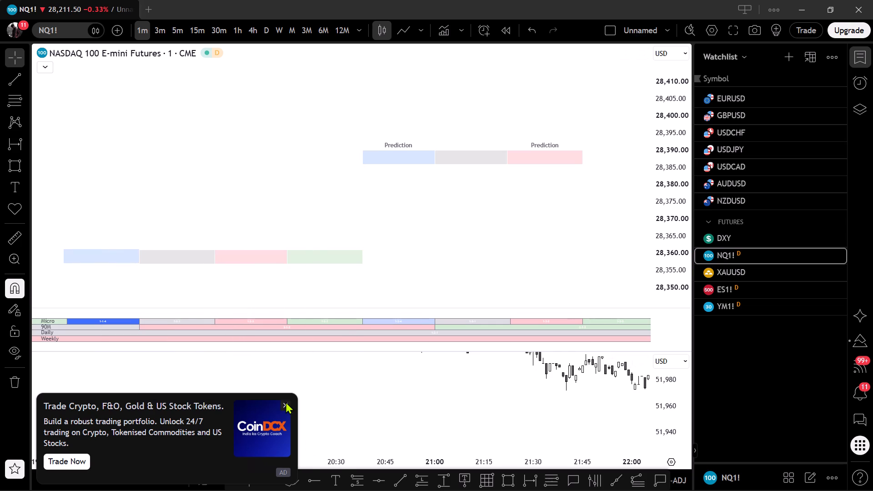
{"action": "left_click", "coordinate": [286, 401]}
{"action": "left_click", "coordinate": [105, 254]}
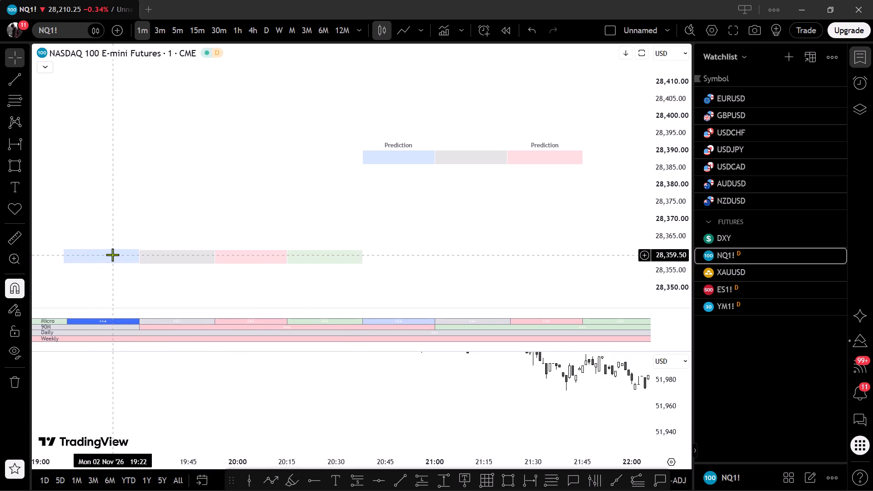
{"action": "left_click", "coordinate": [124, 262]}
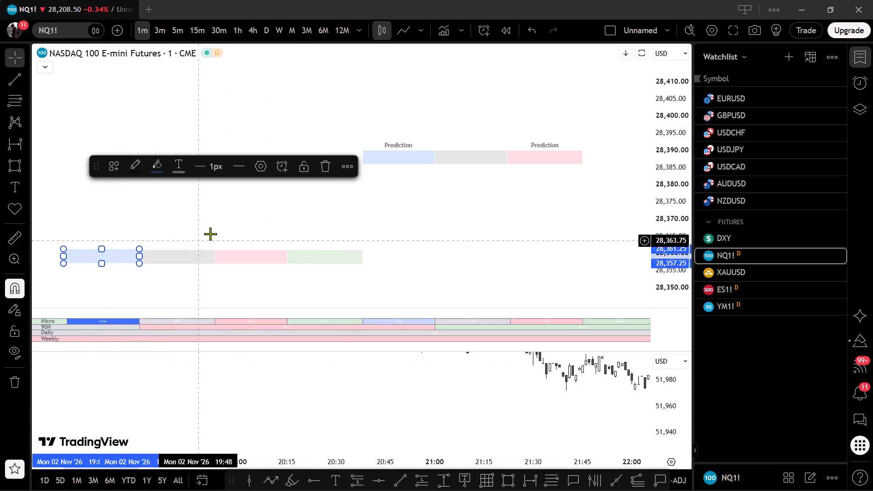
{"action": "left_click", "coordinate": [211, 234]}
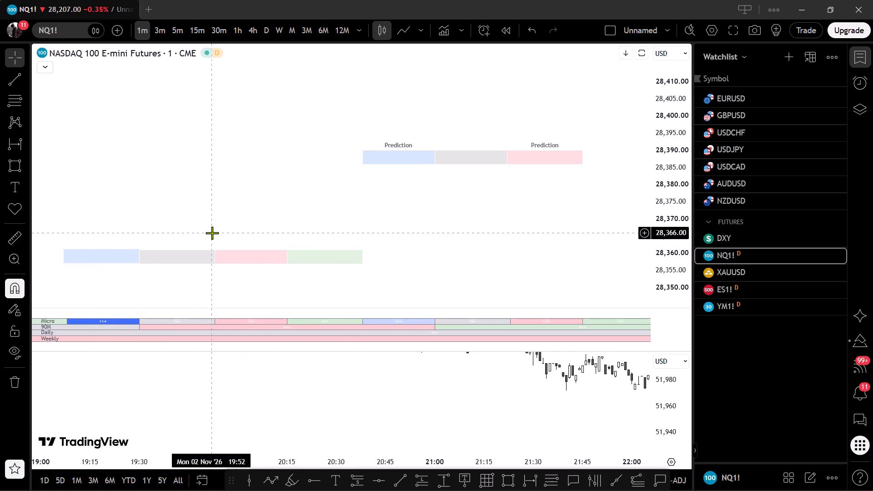
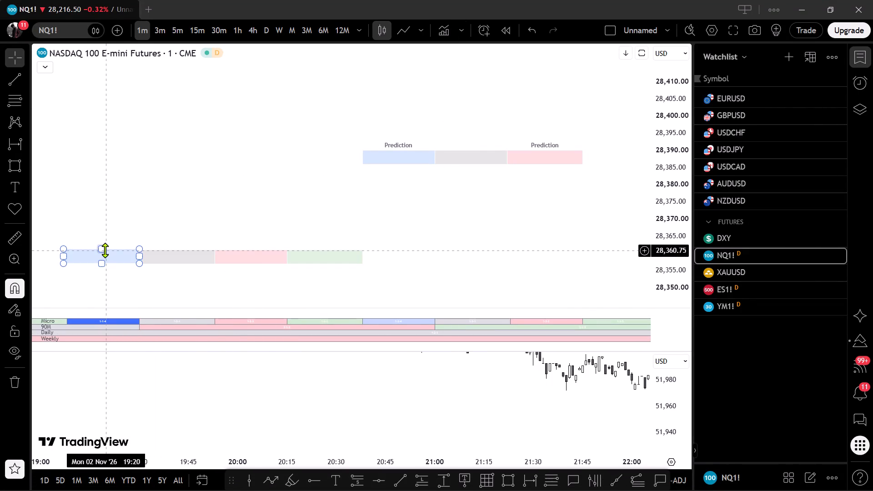
Adjust the top edge of the lower row's first blue rectangle to about 28,361.25, level with the neighbouring rectangles.
{"action": "left_click_drag", "start_coordinate": [104, 250], "coordinate": [100, 250]}
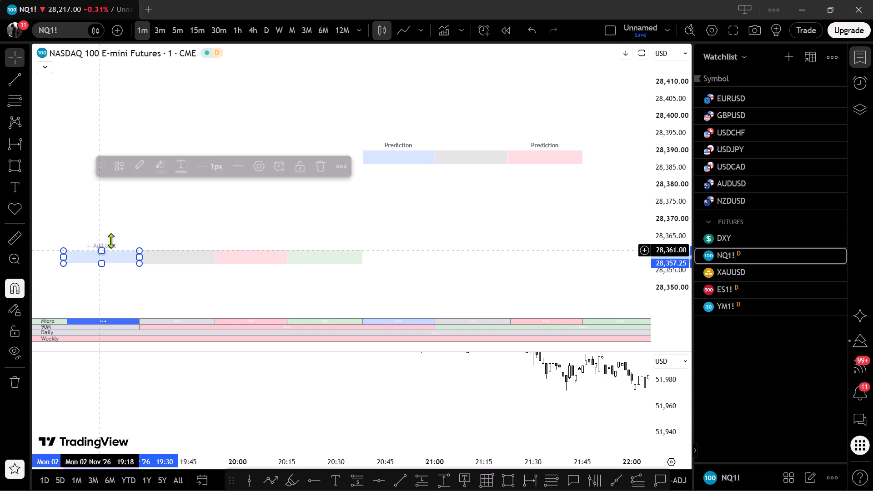
{"action": "left_click", "coordinate": [164, 217]}
{"action": "left_click", "coordinate": [102, 251]}
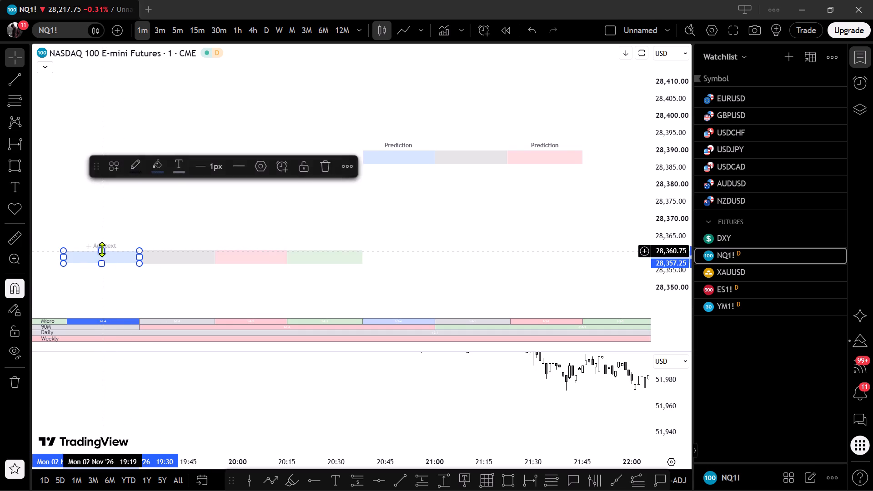
{"action": "left_click", "coordinate": [139, 220]}
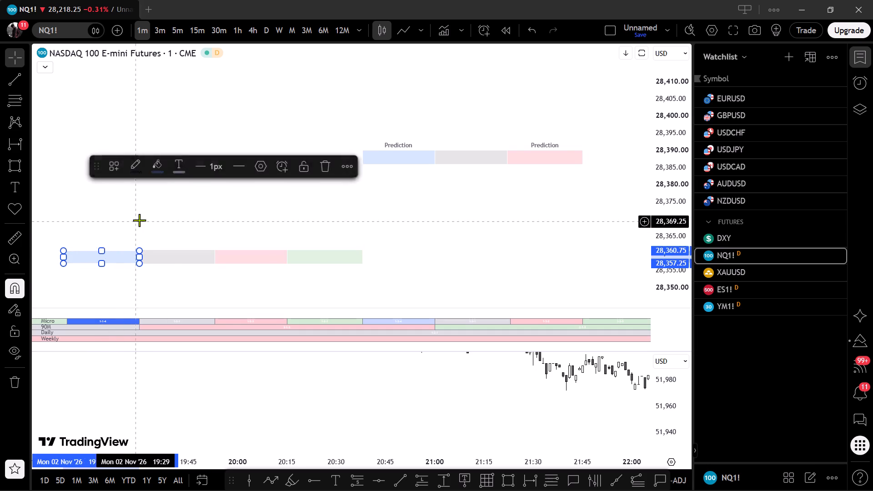
{"action": "left_click", "coordinate": [105, 252]}
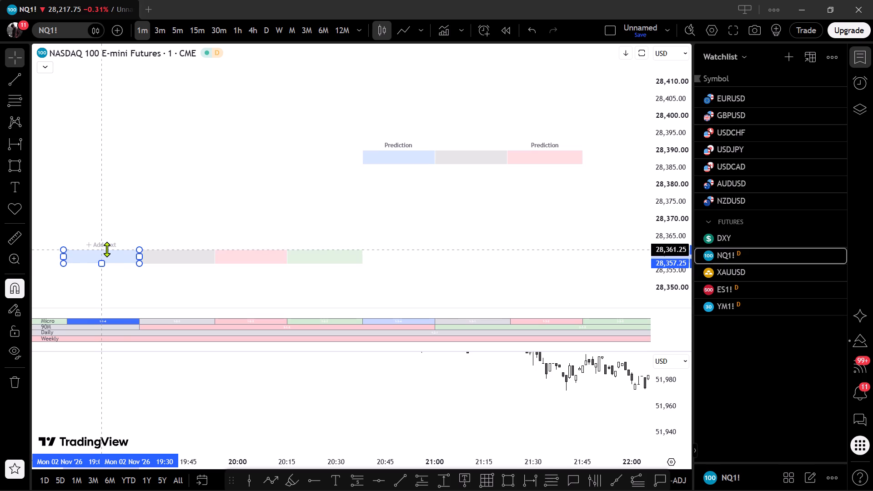
{"action": "left_click", "coordinate": [152, 226]}
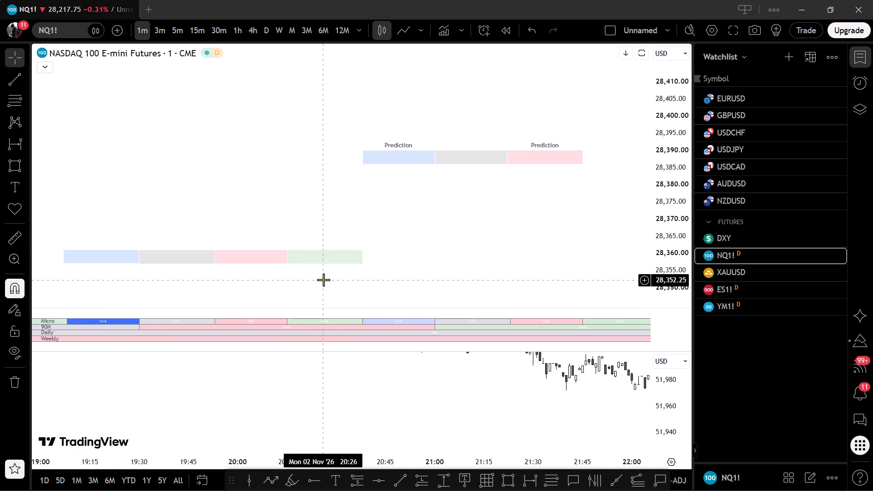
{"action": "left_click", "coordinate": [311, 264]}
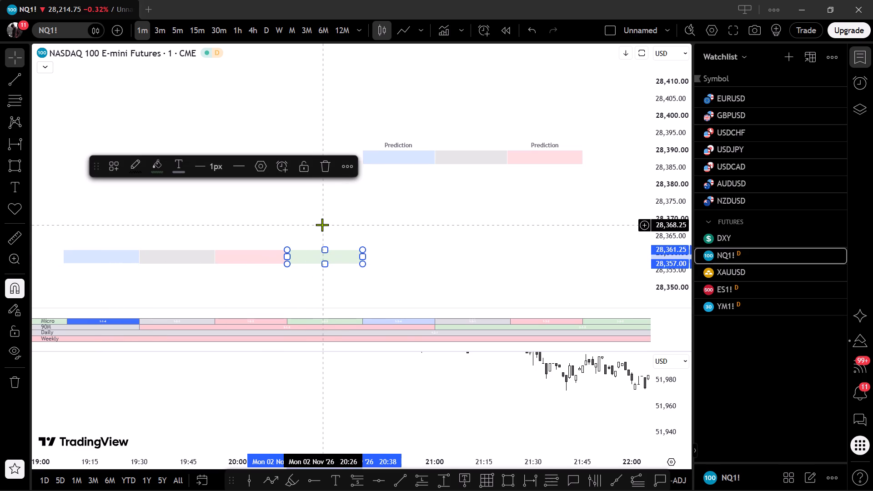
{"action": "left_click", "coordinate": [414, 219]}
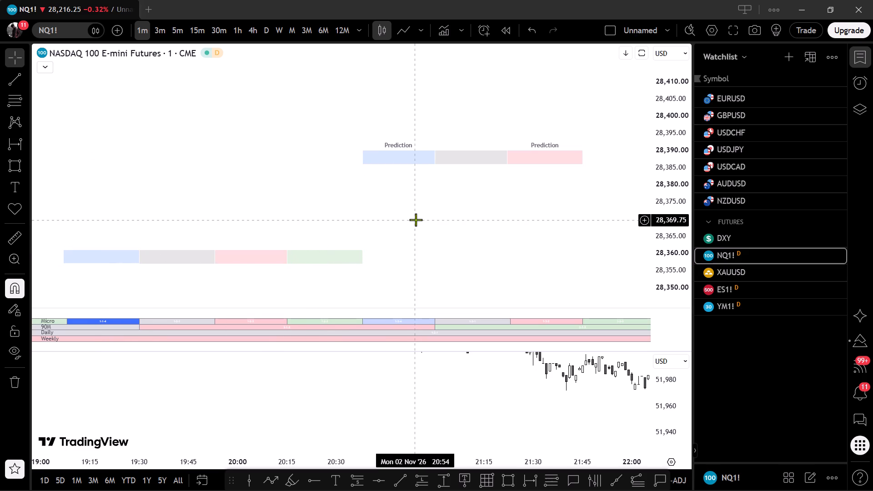
Draw a vertical trend line at 20:15 from about 28,366 to 28,375 and label it "come to chart here".
{"action": "left_click", "coordinate": [396, 482]}
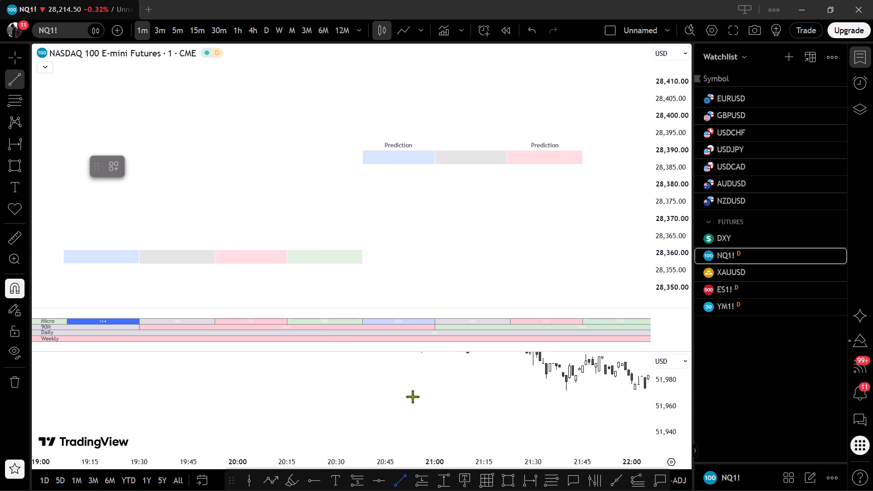
{"action": "left_click", "coordinate": [287, 232]}
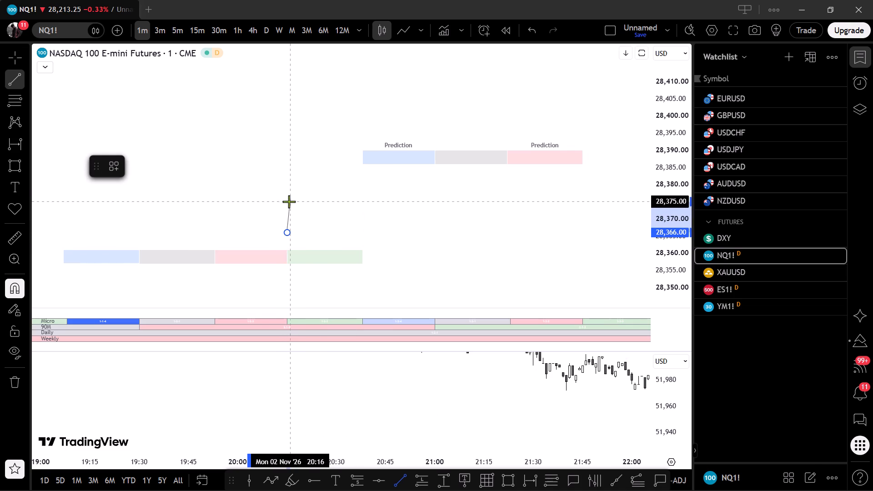
{"action": "left_click", "coordinate": [287, 201]}
{"action": "left_click", "coordinate": [238, 164]}
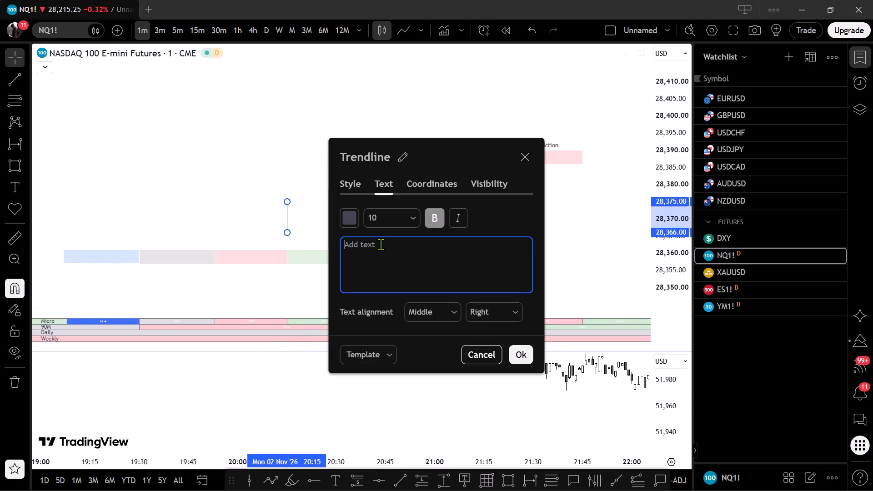
{"action": "type", "text": "come to chart here"}
{"action": "key", "text": "space"}
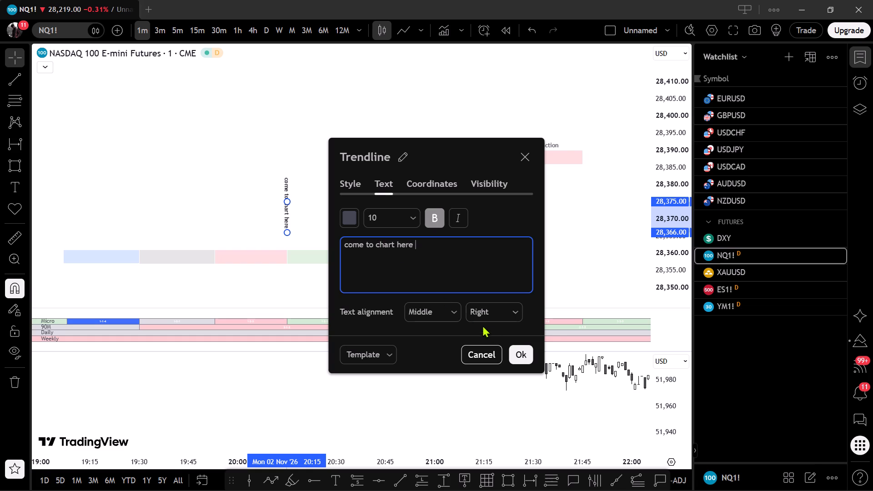
{"action": "left_click", "coordinate": [516, 351]}
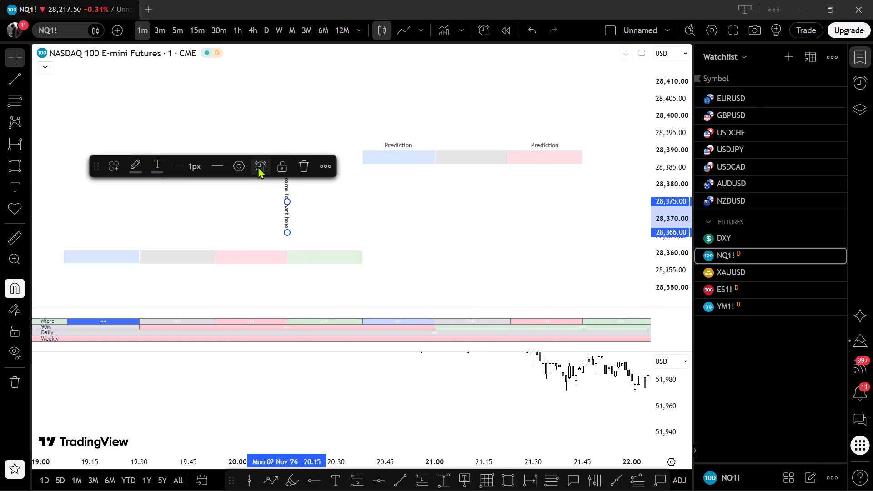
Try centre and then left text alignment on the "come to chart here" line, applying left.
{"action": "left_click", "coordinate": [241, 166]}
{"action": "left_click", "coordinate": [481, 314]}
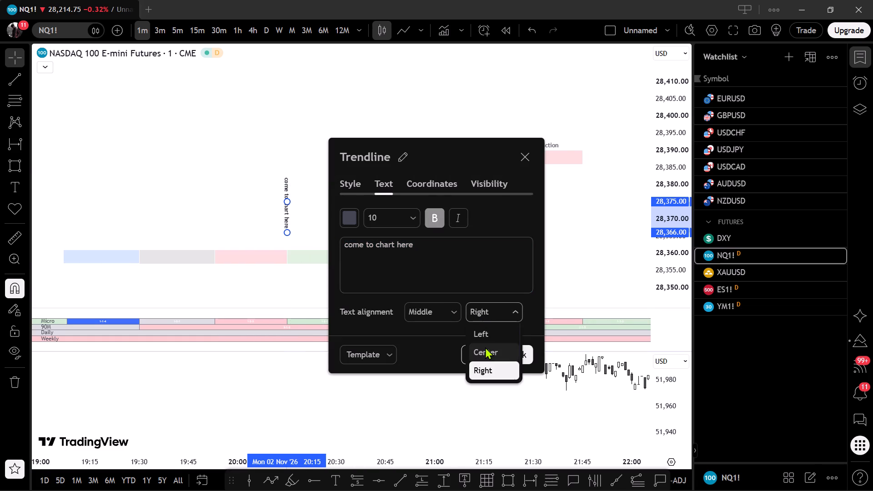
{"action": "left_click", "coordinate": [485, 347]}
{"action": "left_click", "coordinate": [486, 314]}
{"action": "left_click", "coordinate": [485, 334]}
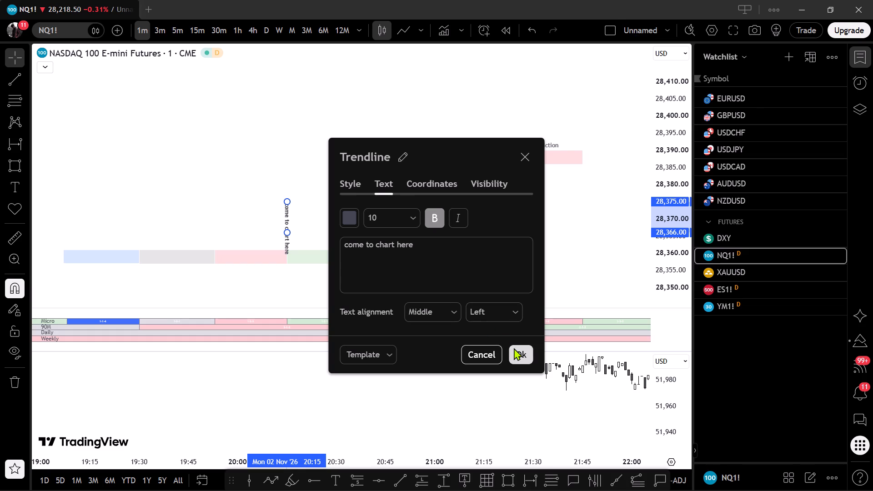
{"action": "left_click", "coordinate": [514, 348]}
Reposition both ends of the "come to chart here" line so it runs vertically at 20:15 from about 28,363 to 28,393.25.
{"action": "left_click_drag", "start_coordinate": [287, 198], "coordinate": [309, 300]}
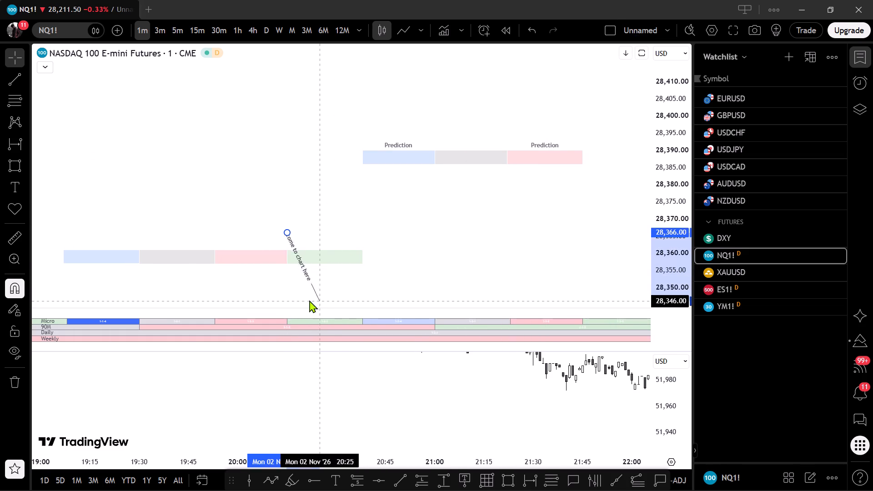
{"action": "left_click_drag", "start_coordinate": [309, 300], "coordinate": [286, 296]}
{"action": "left_click_drag", "start_coordinate": [290, 232], "coordinate": [286, 139]}
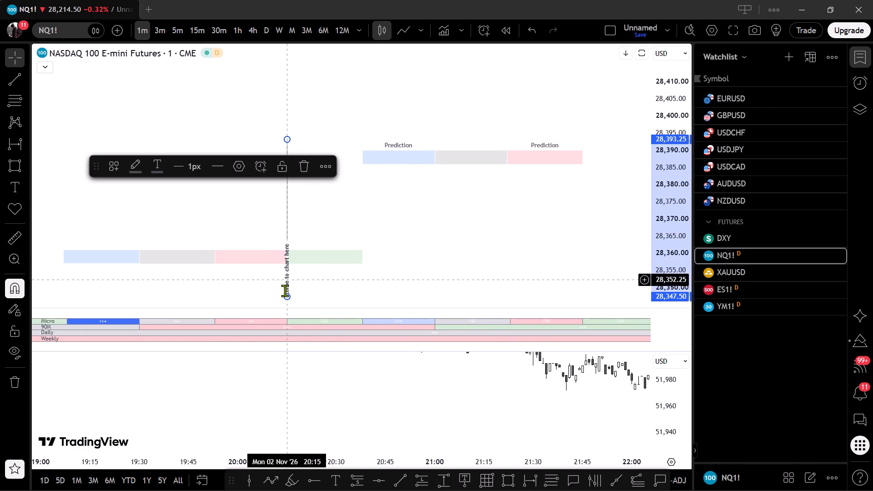
{"action": "left_click_drag", "start_coordinate": [288, 300], "coordinate": [291, 243]}
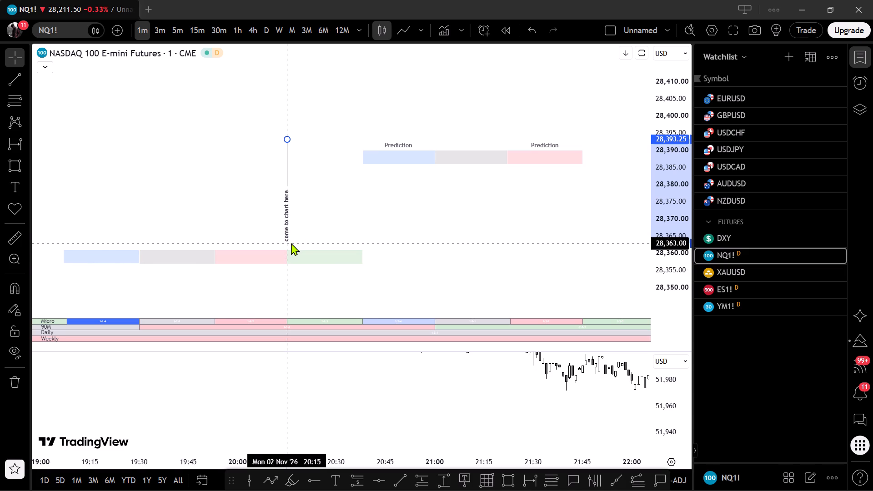
{"action": "left_click_drag", "start_coordinate": [291, 243], "coordinate": [291, 243]}
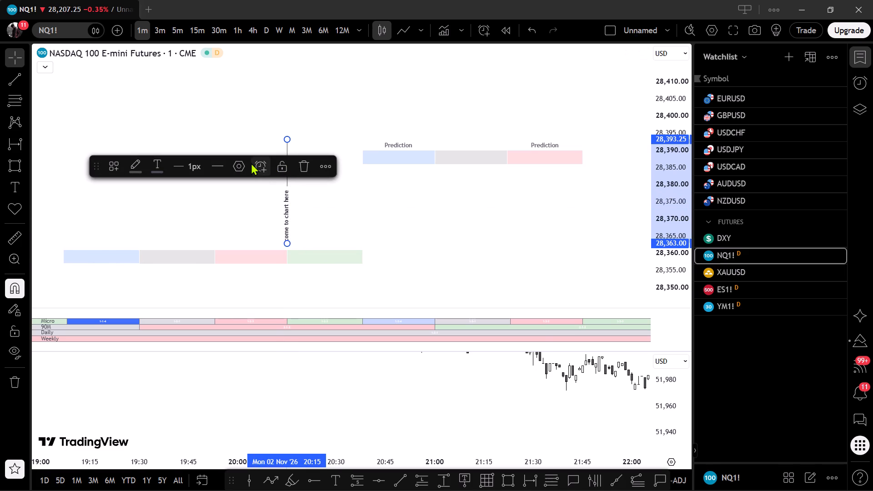
Set the text alignment of the "come to chart here" line to right.
{"action": "left_click", "coordinate": [244, 163]}
{"action": "left_click", "coordinate": [493, 306]}
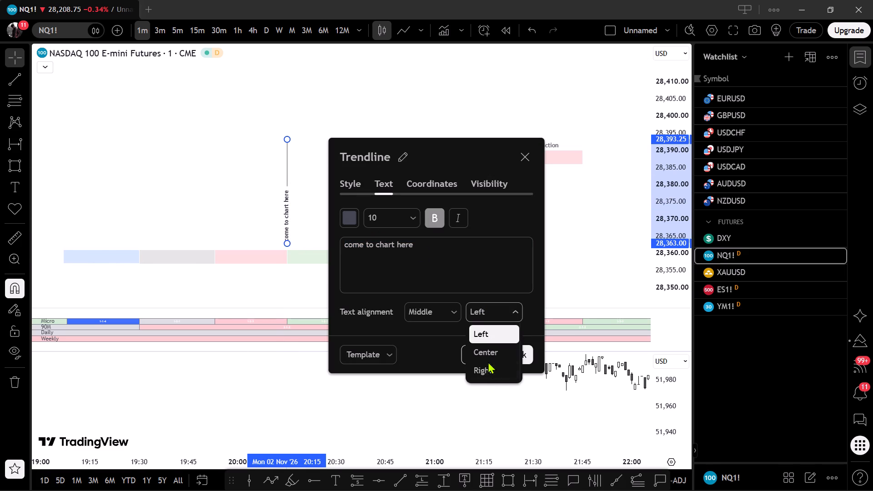
{"action": "left_click", "coordinate": [488, 368]}
{"action": "left_click", "coordinate": [502, 353]}
{"action": "left_click", "coordinate": [518, 352]}
{"action": "left_click", "coordinate": [537, 256]}
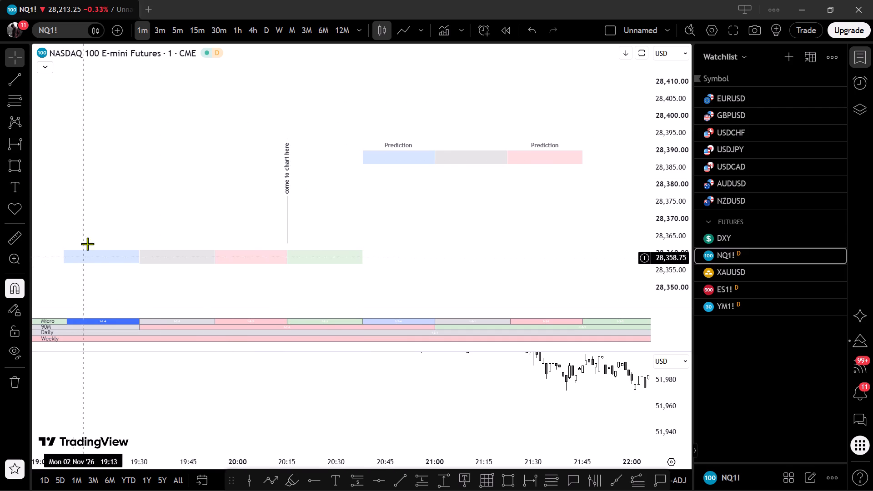
Draw a horizontal trend line at about 28,375 from 19:07 to 20:15, ending at the vertical line.
{"action": "left_click", "coordinate": [396, 481]}
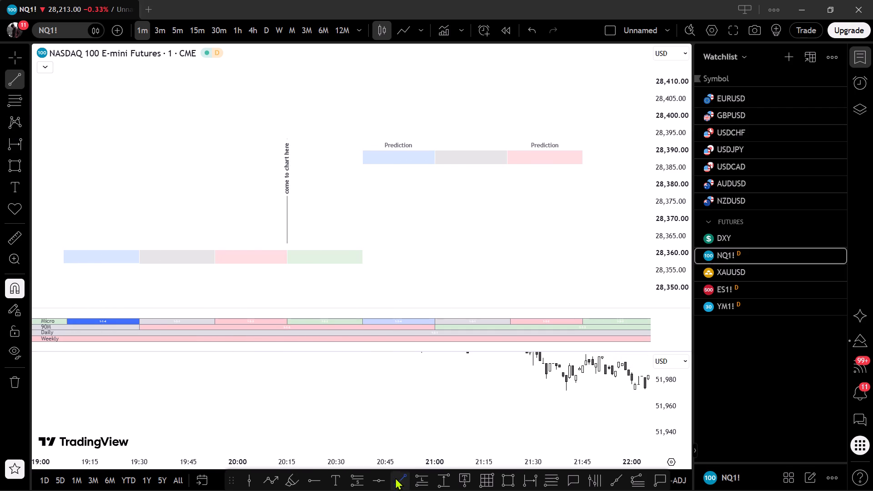
{"action": "left_click", "coordinate": [64, 201]}
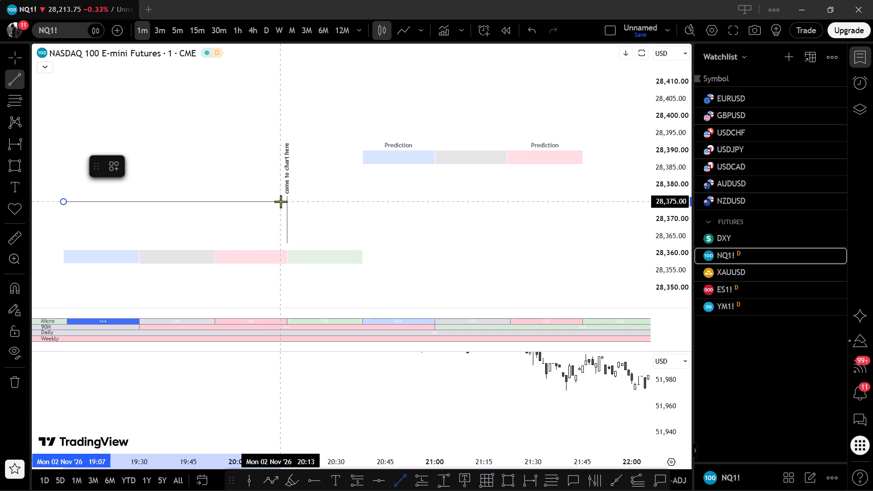
{"action": "left_click", "coordinate": [287, 202], "text": "shift"}
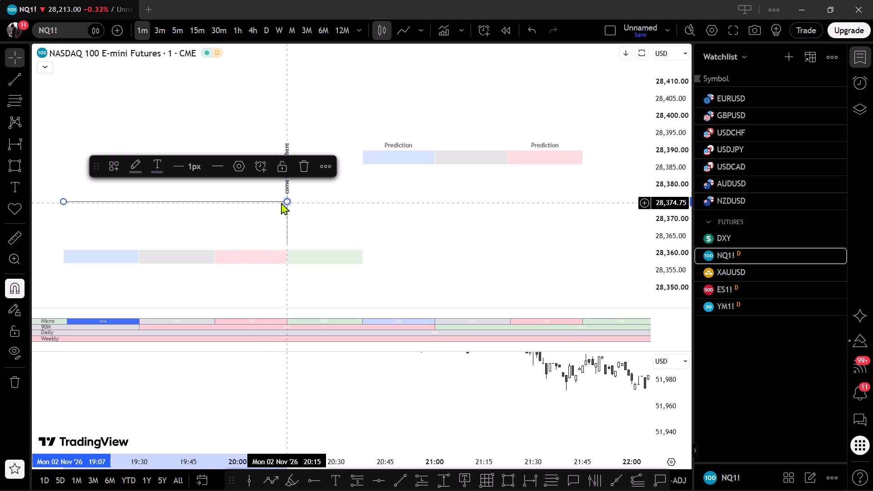
Label the horizontal trend line "look for SMT/SSMT" and align the text to the centre.
{"action": "left_click", "coordinate": [242, 165]}
{"action": "type", "text": "look for"}
{"action": "key", "text": "space"}
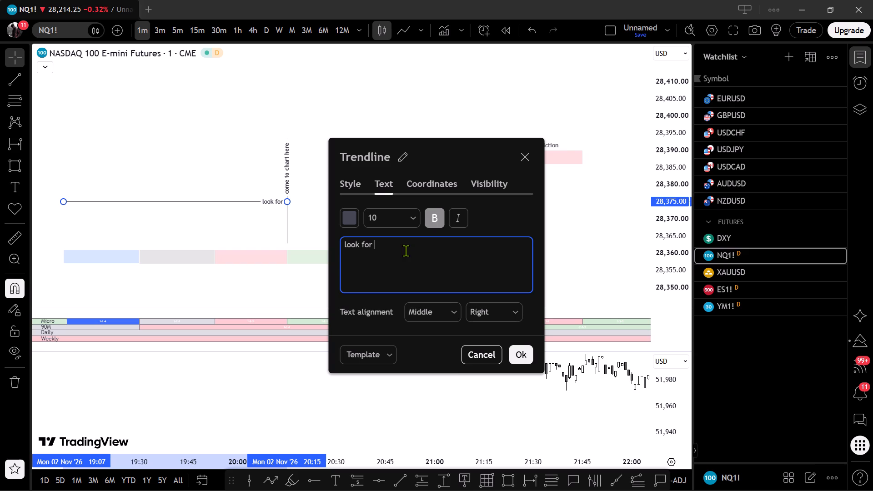
{"action": "type", "text": "SMT"}
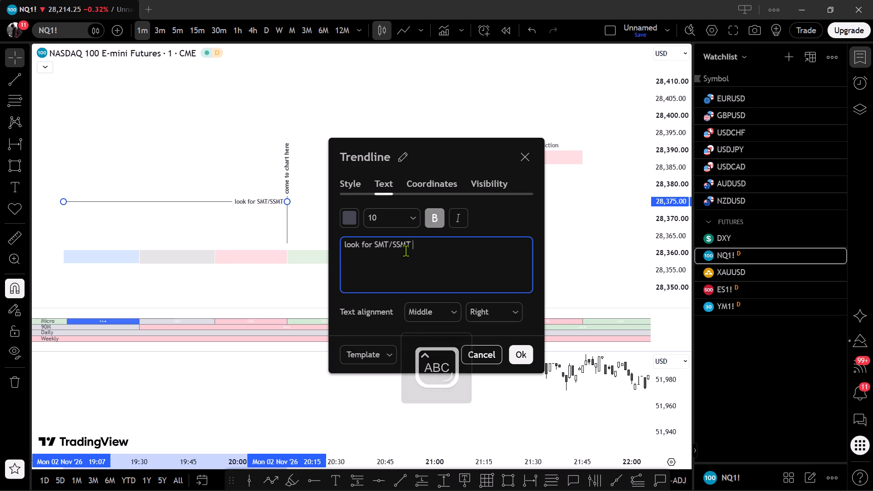
{"action": "left_click", "coordinate": [479, 308]}
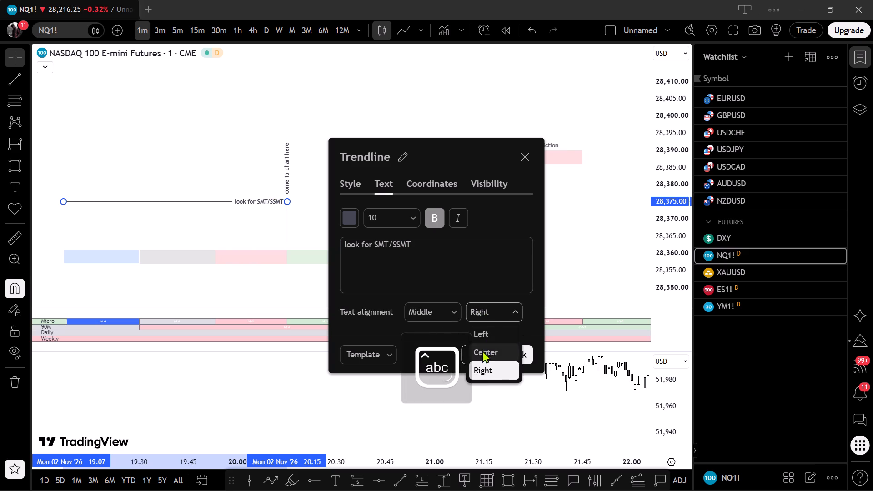
{"action": "left_click", "coordinate": [482, 351]}
{"action": "left_click", "coordinate": [518, 351]}
{"action": "left_click", "coordinate": [214, 128]}
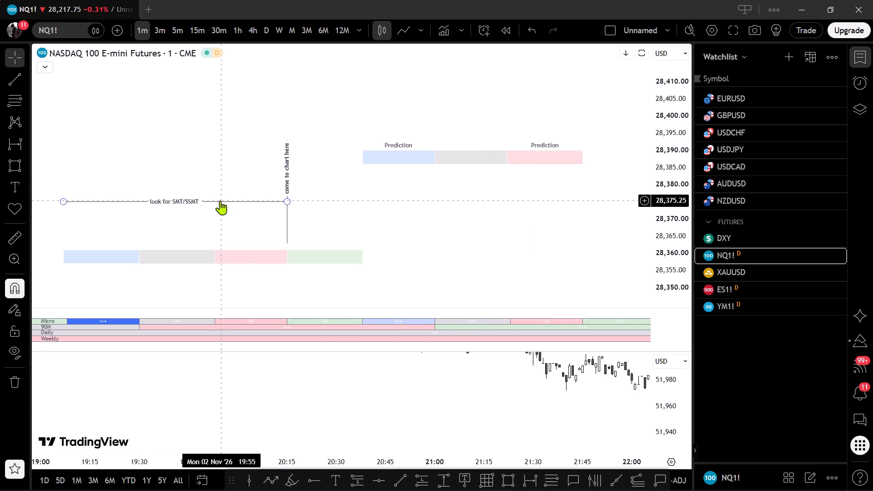
Move the horizontal labelled line down to about 28,366, just above the lower row of rectangles.
{"action": "left_click_drag", "start_coordinate": [220, 200], "coordinate": [220, 231]}
Remove "SMT/" from the horizontal line's label so it reads "look for SSMT".
{"action": "left_click", "coordinate": [199, 236]}
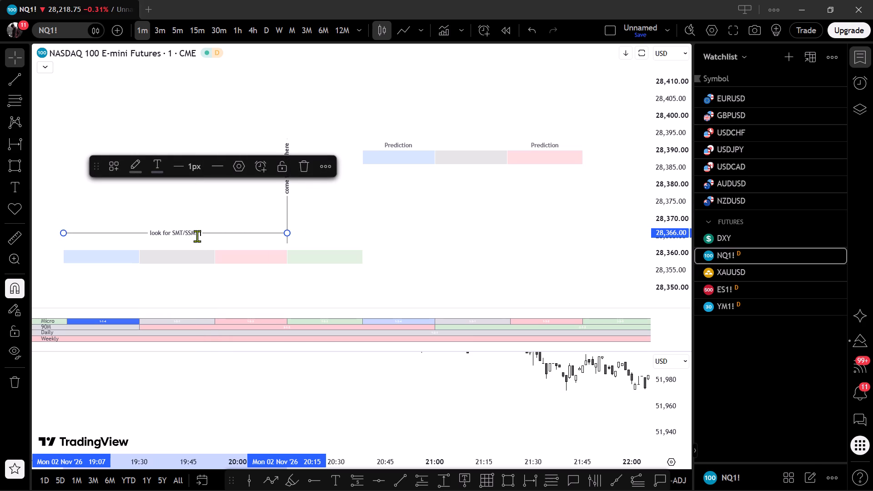
{"action": "left_click", "coordinate": [195, 235]}
{"action": "left_click", "coordinate": [196, 233]}
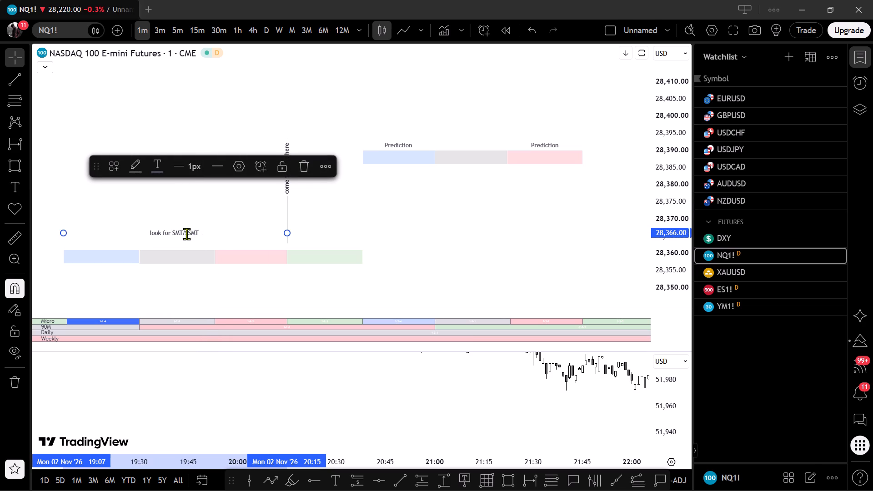
{"action": "left_click_drag", "start_coordinate": [186, 234], "coordinate": [173, 236]}
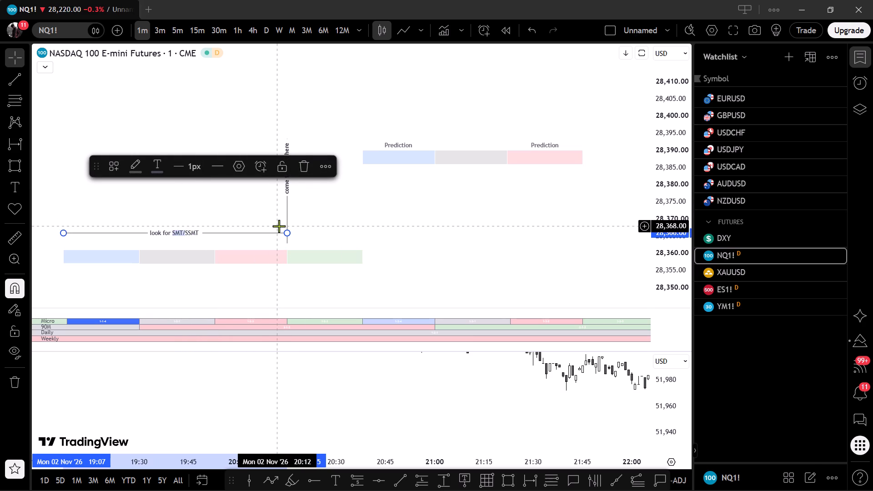
{"action": "key", "text": "BackSpace"}
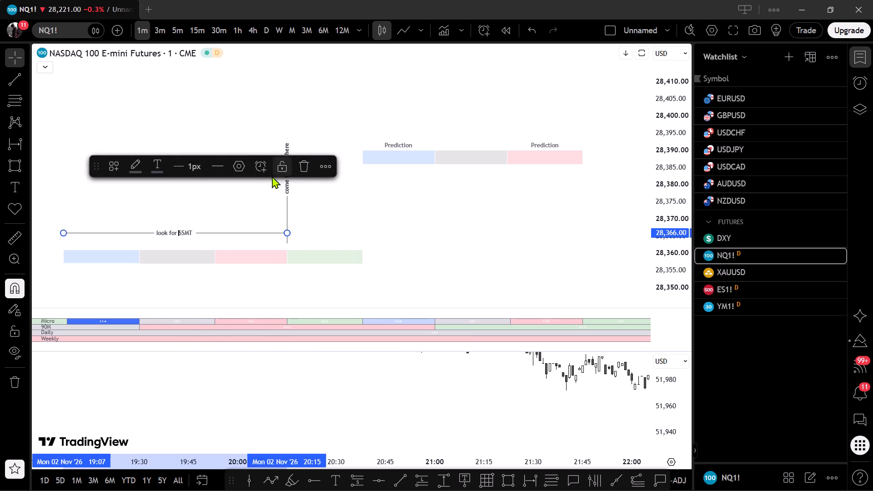
Change the "look for SSMT" line's style to a dotted line.
{"action": "left_click", "coordinate": [184, 167]}
{"action": "left_click", "coordinate": [222, 170]}
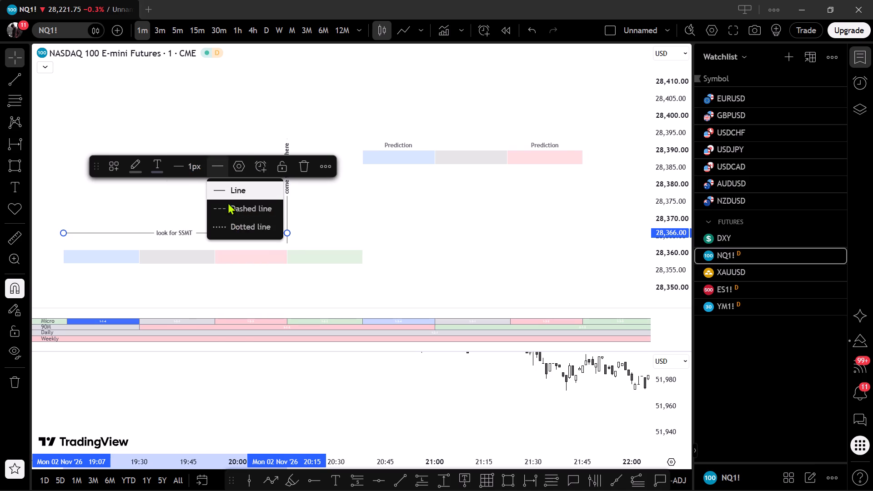
{"action": "left_click", "coordinate": [228, 210]}
{"action": "left_click", "coordinate": [222, 171]}
{"action": "left_click", "coordinate": [221, 219]}
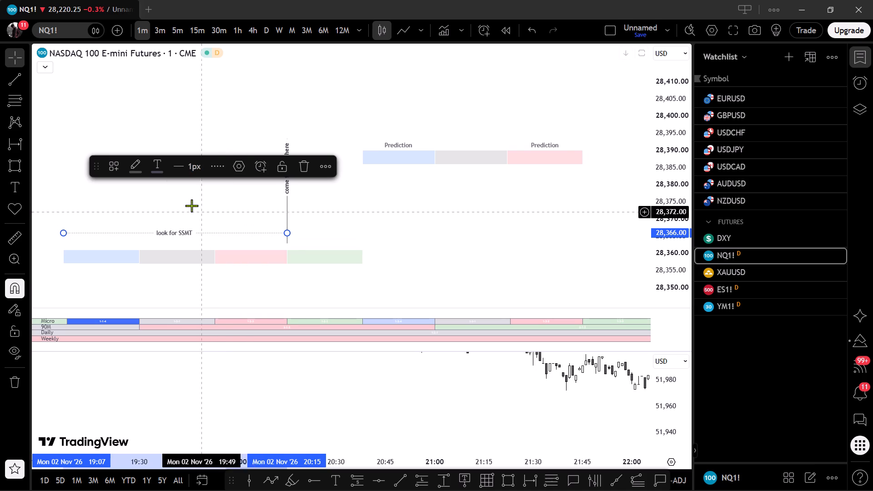
{"action": "left_click", "coordinate": [191, 205]}
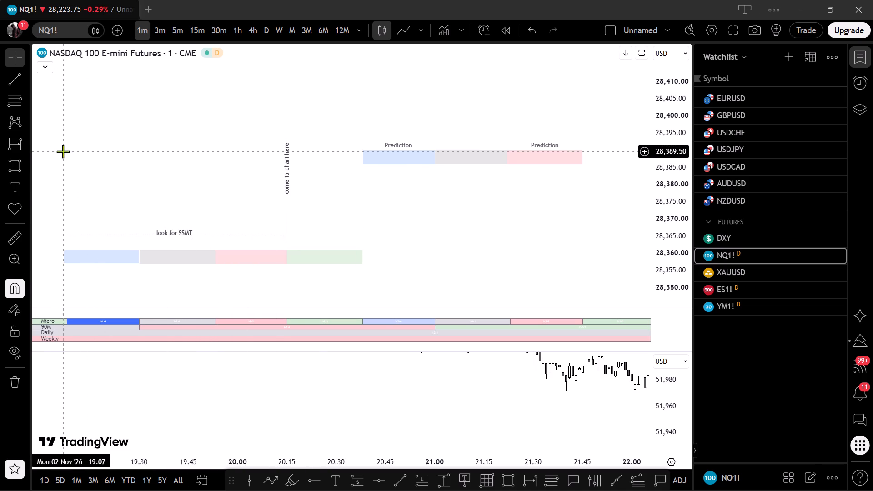
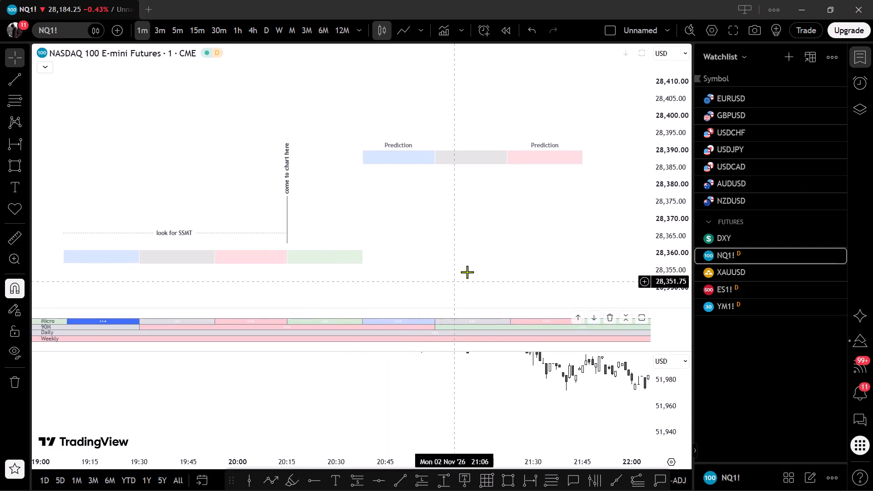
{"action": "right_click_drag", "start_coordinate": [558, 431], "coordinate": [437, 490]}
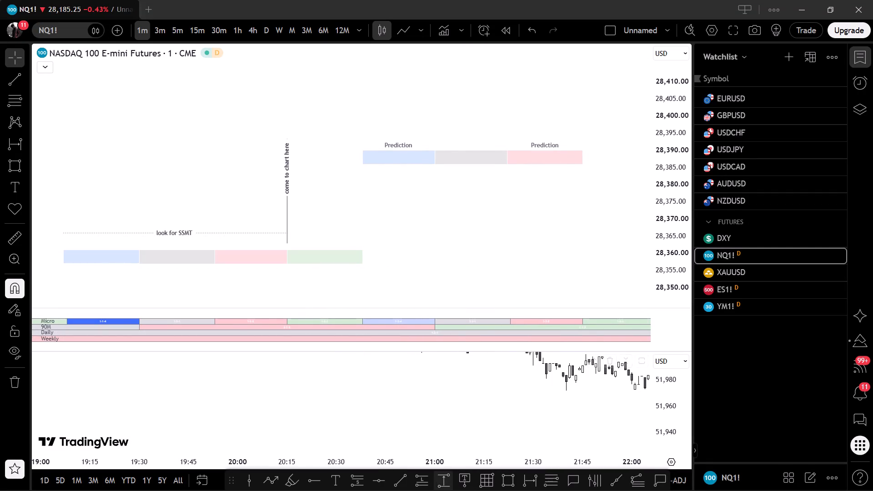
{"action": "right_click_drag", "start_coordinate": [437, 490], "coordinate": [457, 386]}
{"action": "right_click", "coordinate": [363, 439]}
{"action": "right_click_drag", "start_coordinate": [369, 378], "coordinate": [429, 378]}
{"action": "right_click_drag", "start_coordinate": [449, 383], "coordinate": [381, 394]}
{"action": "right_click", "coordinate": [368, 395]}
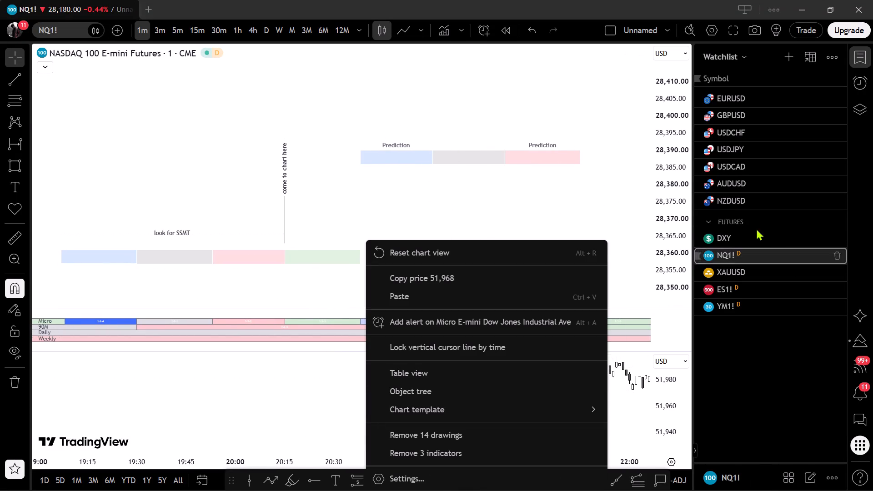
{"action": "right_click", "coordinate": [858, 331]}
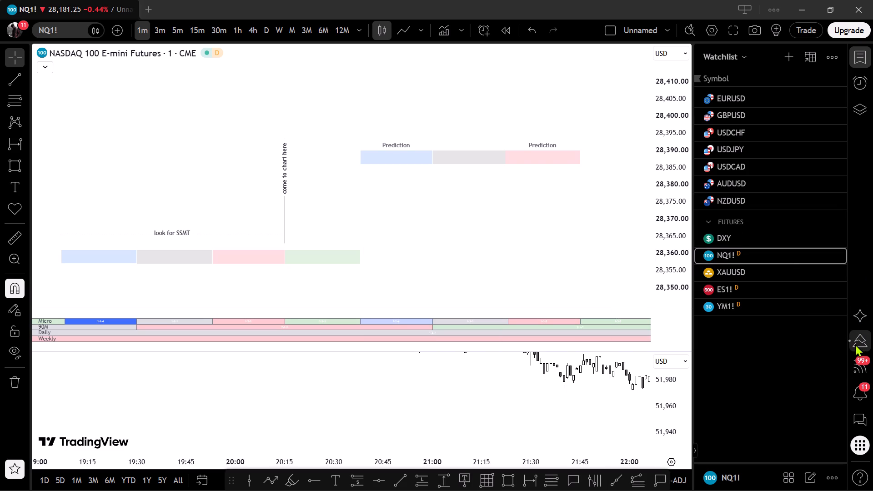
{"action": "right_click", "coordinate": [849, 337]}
Open the Pine Editor and examine the end of the untitled script around the "19. BVWY STAMP" section.
{"action": "left_click_drag", "start_coordinate": [866, 333], "coordinate": [872, 331]}
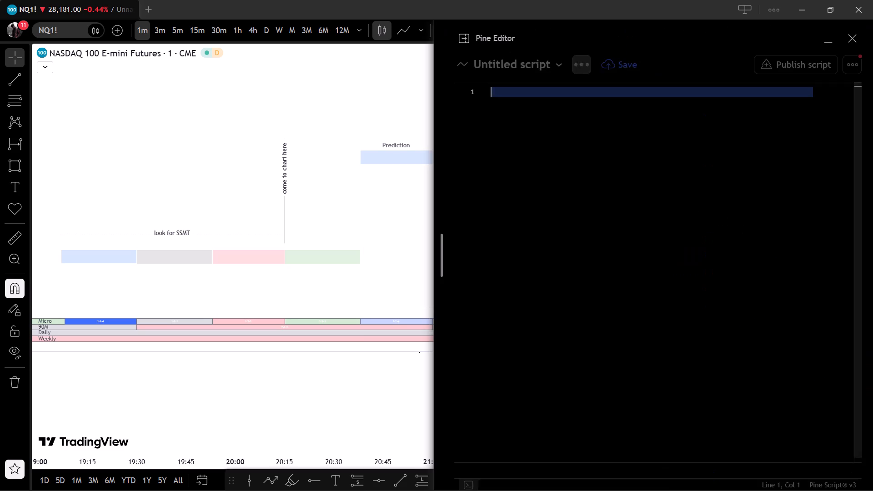
{"action": "scroll", "coordinate": [758, 350], "scroll_direction": "up", "scroll_amount": 5}
{"action": "scroll", "coordinate": [760, 350], "scroll_direction": "down", "scroll_amount": 3}
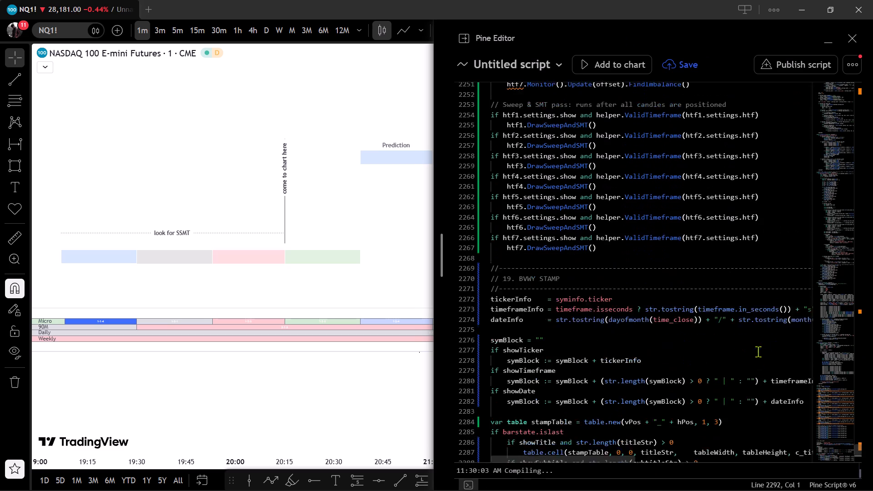
{"action": "scroll", "coordinate": [758, 351], "scroll_direction": "down", "scroll_amount": 9}
{"action": "scroll", "coordinate": [766, 347], "scroll_direction": "up", "scroll_amount": 7}
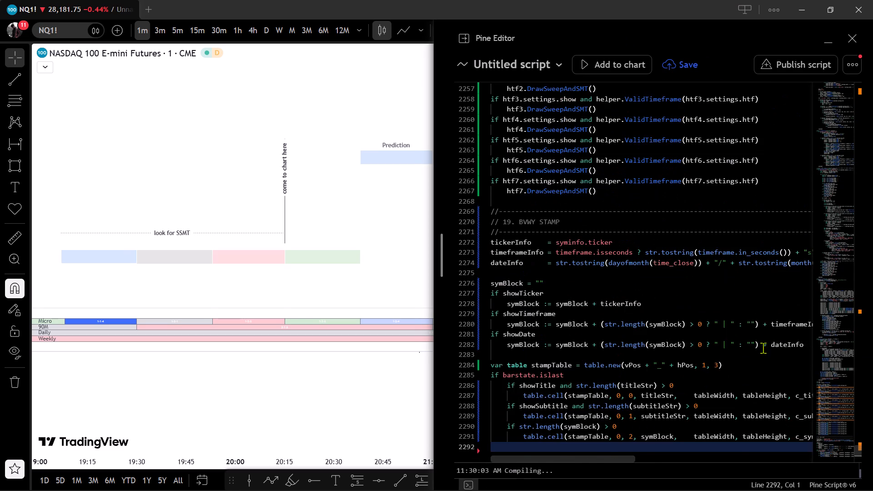
{"action": "scroll", "coordinate": [763, 348], "scroll_direction": "up", "scroll_amount": 2}
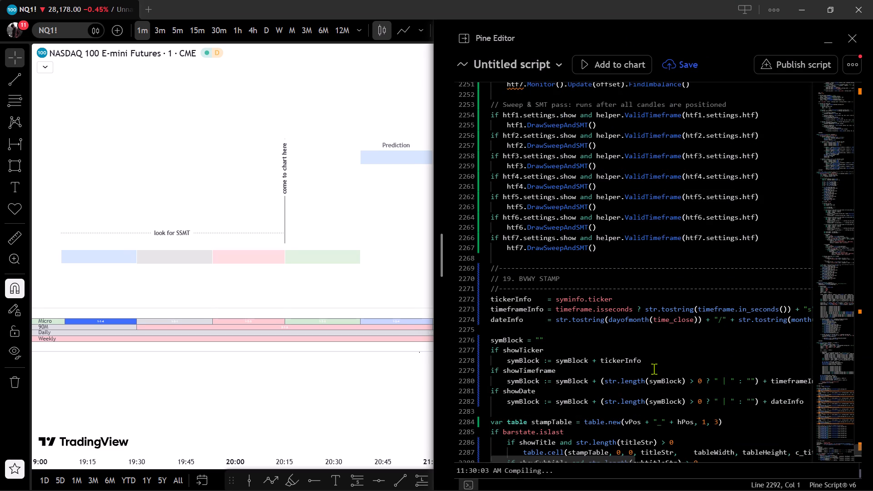
{"action": "left_click", "coordinate": [645, 365]}
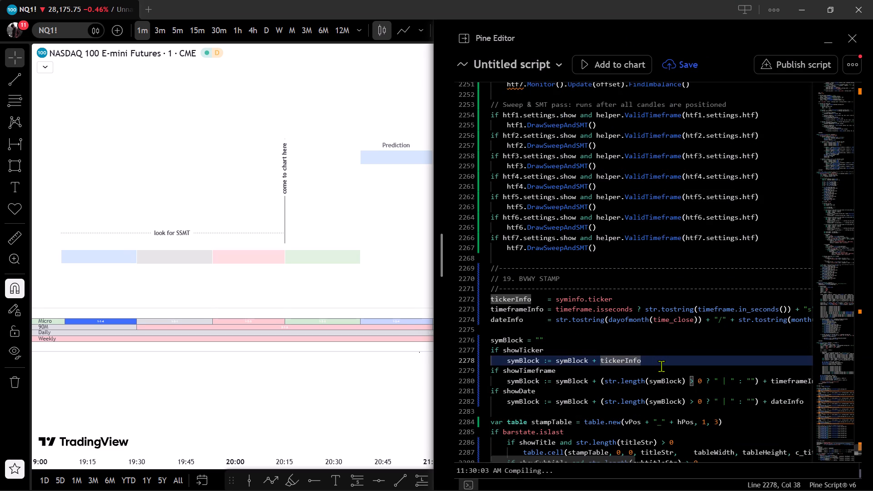
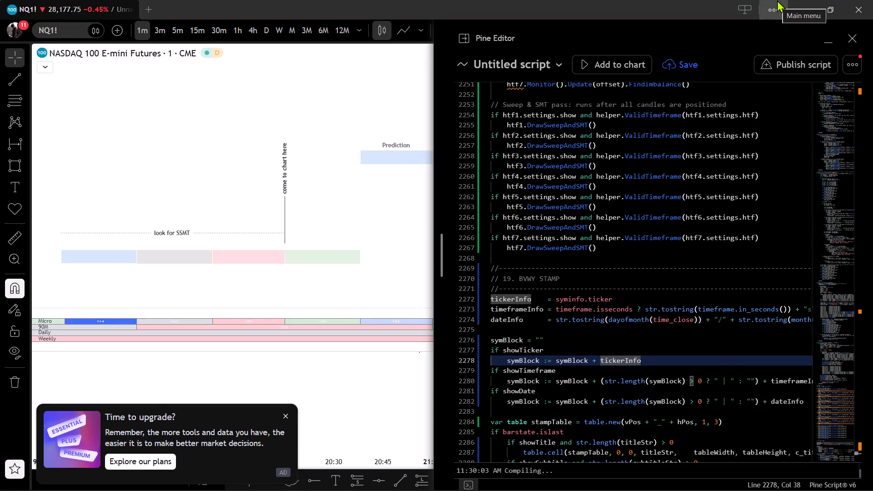
Dismiss the upgrade advert and close the Pine Editor.
{"action": "left_click", "coordinate": [287, 418]}
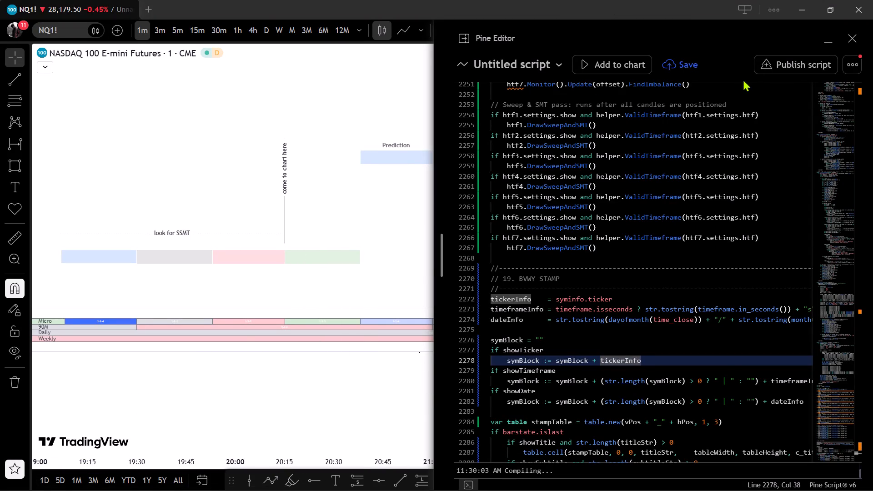
{"action": "left_click", "coordinate": [854, 38]}
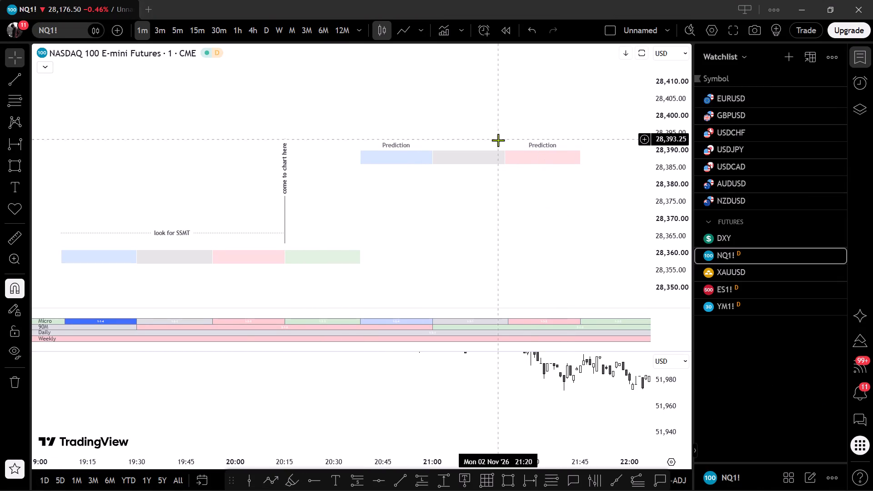
Capture a screenshot of the whole quarter-cycle diagram together with the Micro, 90M, Daily and Weekly cycle rows beneath it.
{"action": "key", "text": "shift+super+s"}
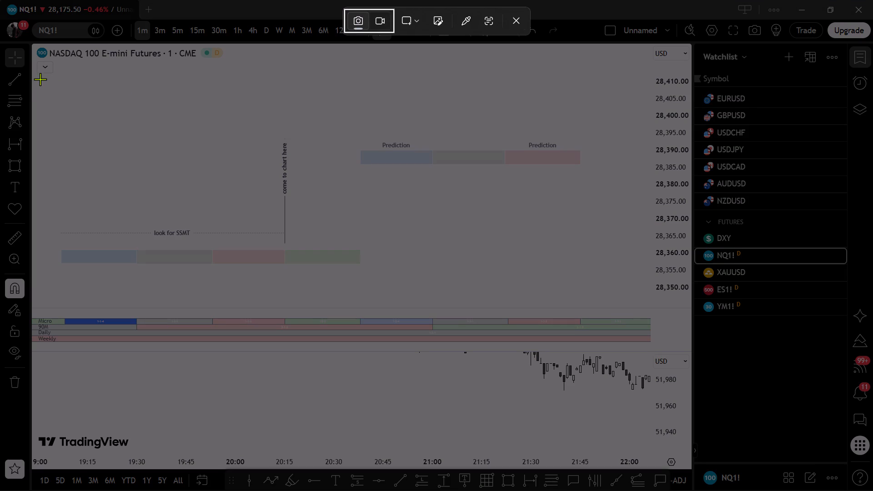
{"action": "left_click_drag", "start_coordinate": [43, 76], "coordinate": [616, 295]}
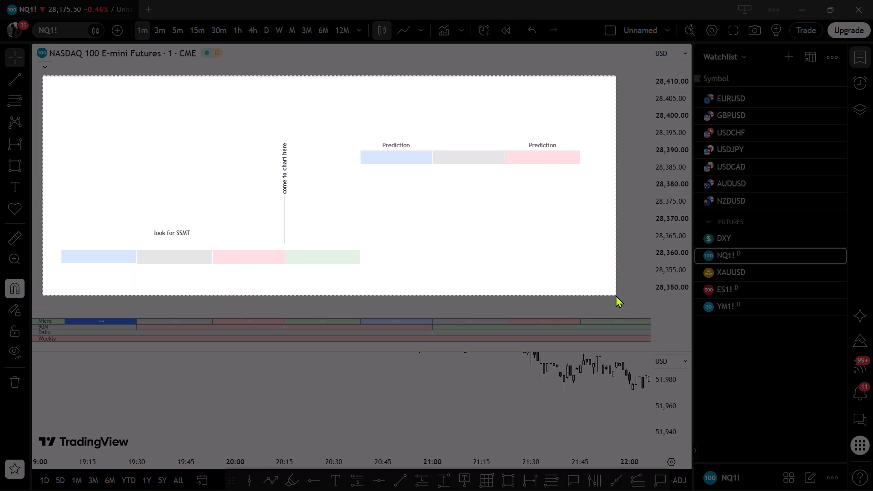
{"action": "left_click_drag", "start_coordinate": [616, 295], "coordinate": [660, 346]}
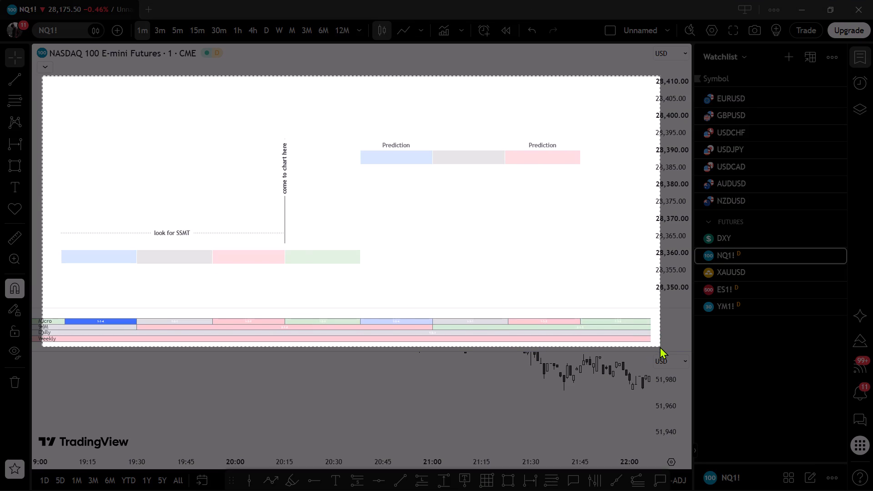
{"action": "left_click_drag", "start_coordinate": [660, 346], "coordinate": [652, 346]}
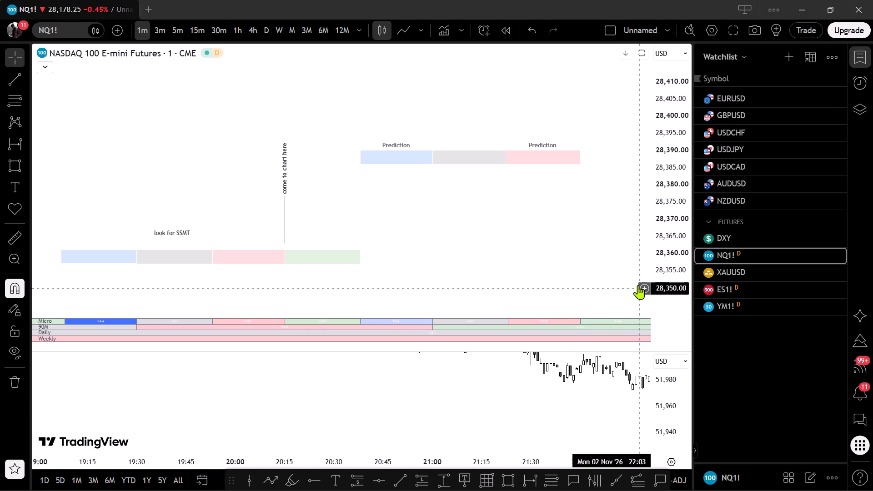
{"action": "left_click", "coordinate": [849, 401]}
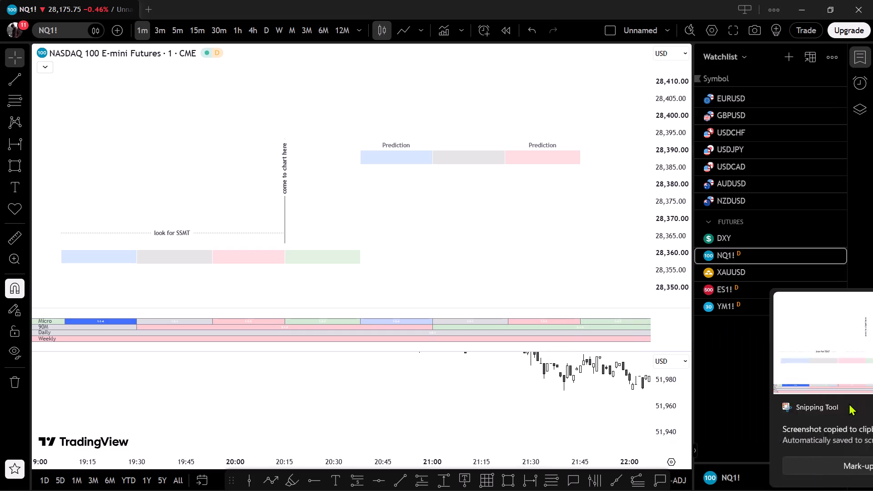
Select all the diagram's rectangles, lines and labels together and delete them from the chart.
{"action": "scroll", "coordinate": [469, 218], "scroll_direction": "down", "scroll_amount": 7}
{"action": "left_click_drag", "start_coordinate": [633, 288], "coordinate": [254, 93], "text": "ctrl"}
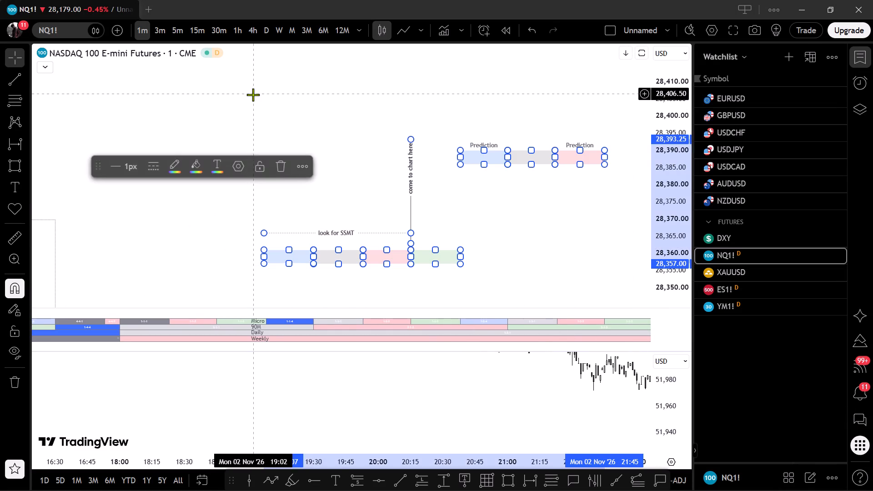
{"action": "left_click", "coordinate": [284, 171]}
Survey the NQ1! price action from the afternoon of 2 November to the early morning of 3 November.
{"action": "scroll", "coordinate": [443, 148], "scroll_direction": "down", "scroll_amount": 7}
{"action": "left_click_drag", "start_coordinate": [659, 127], "coordinate": [678, 273]}
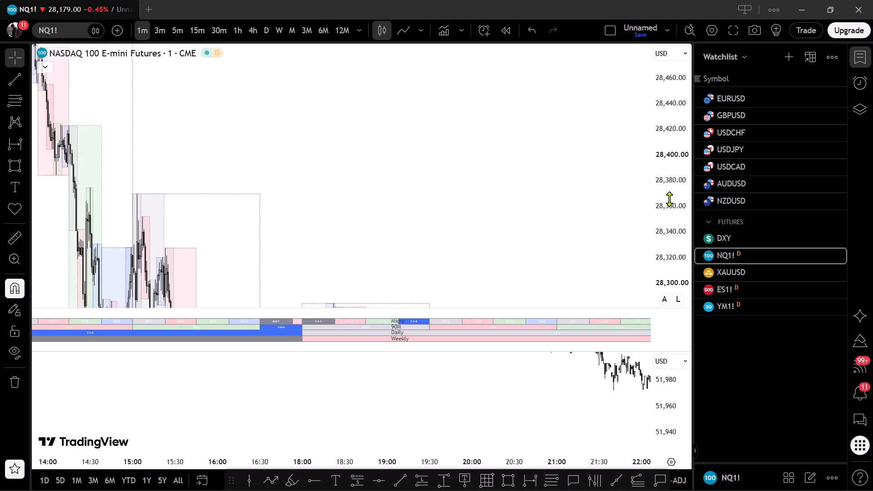
{"action": "left_click_drag", "start_coordinate": [669, 190], "coordinate": [660, 271]}
{"action": "left_click_drag", "start_coordinate": [337, 191], "coordinate": [592, 125]}
{"action": "scroll", "coordinate": [412, 135], "scroll_direction": "down", "scroll_amount": 8}
{"action": "left_click_drag", "start_coordinate": [420, 157], "coordinate": [241, 161]}
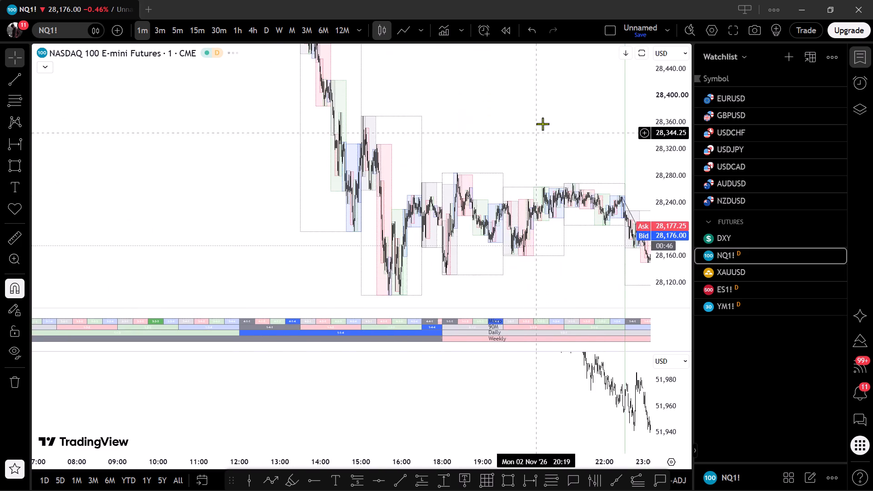
{"action": "left_click_drag", "start_coordinate": [535, 121], "coordinate": [254, 83]}
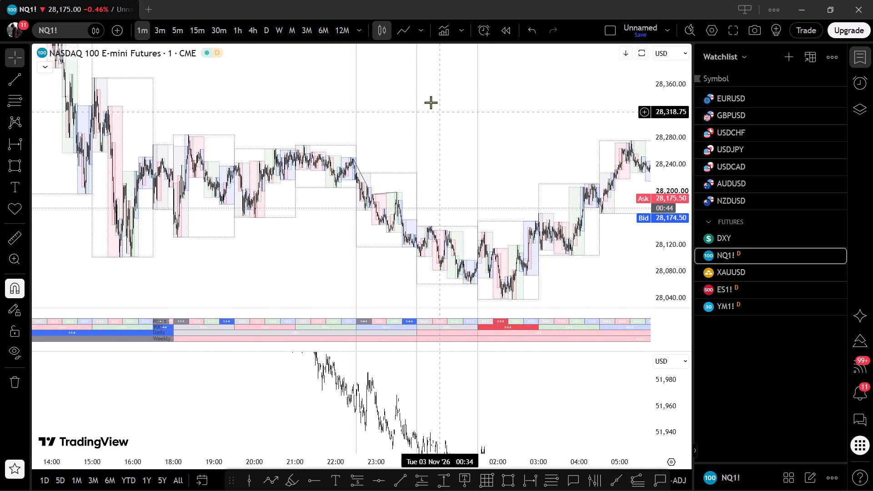
{"action": "left_click_drag", "start_coordinate": [288, 107], "coordinate": [537, 142]}
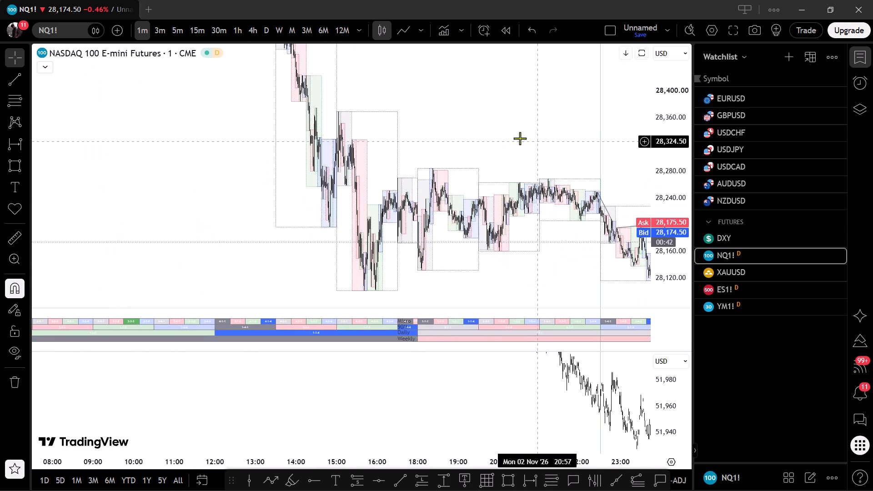
Examine the two existing trendlines across the highs between 22:26 and 23:30 against the lower pane's price action.
{"action": "scroll", "coordinate": [467, 171], "scroll_direction": "up", "scroll_amount": 11}
{"action": "left_click_drag", "start_coordinate": [588, 152], "coordinate": [444, 132]}
{"action": "left_click_drag", "start_coordinate": [673, 260], "coordinate": [632, 94]}
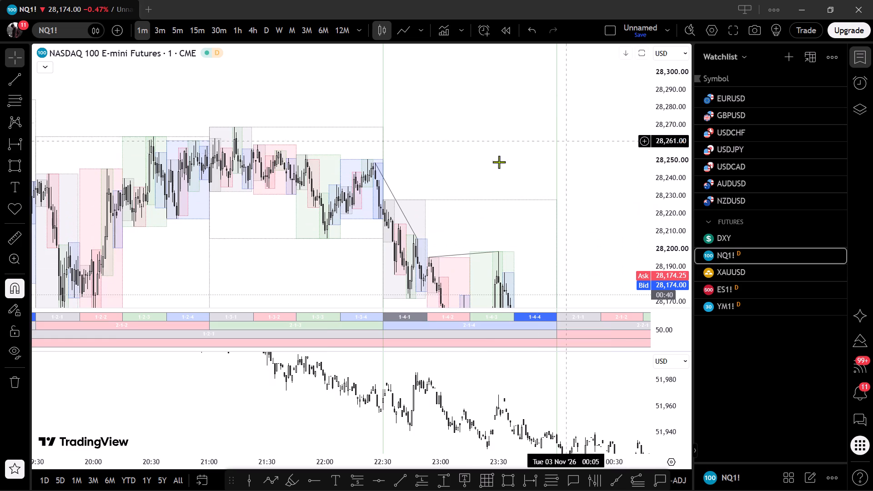
{"action": "scroll", "coordinate": [490, 162], "scroll_direction": "up", "scroll_amount": 4}
{"action": "left_click_drag", "start_coordinate": [360, 155], "coordinate": [474, 108]}
{"action": "scroll", "coordinate": [434, 122], "scroll_direction": "up", "scroll_amount": 3}
{"action": "left_click_drag", "start_coordinate": [418, 106], "coordinate": [464, 107]}
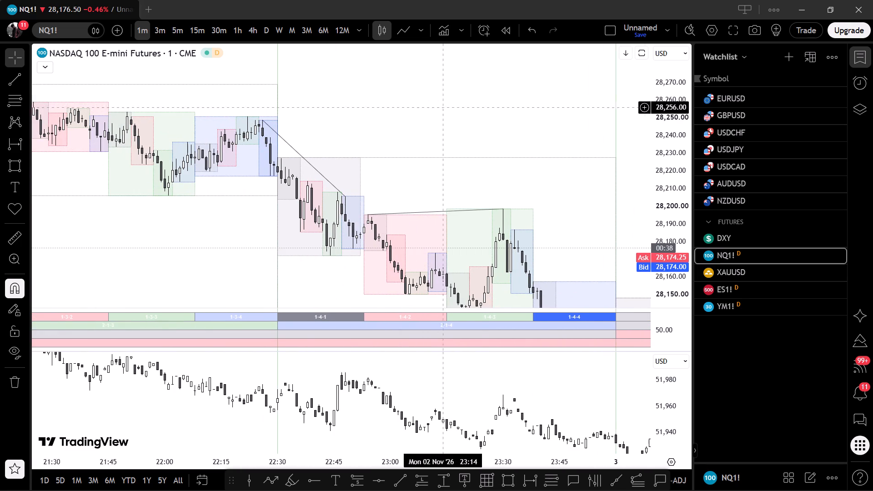
{"action": "left_click_drag", "start_coordinate": [464, 107], "coordinate": [484, 106]}
{"action": "left_click_drag", "start_coordinate": [432, 116], "coordinate": [504, 119]}
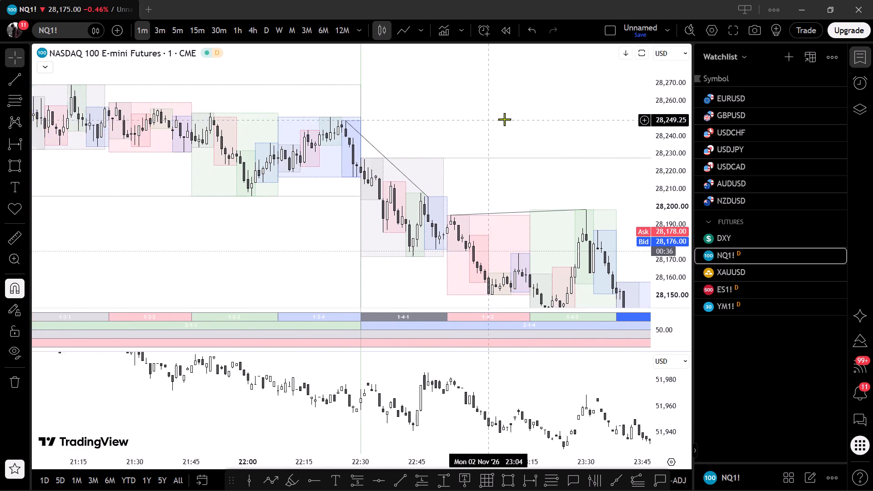
{"action": "left_click_drag", "start_coordinate": [504, 119], "coordinate": [504, 120]}
{"action": "left_click_drag", "start_coordinate": [445, 197], "coordinate": [427, 189]}
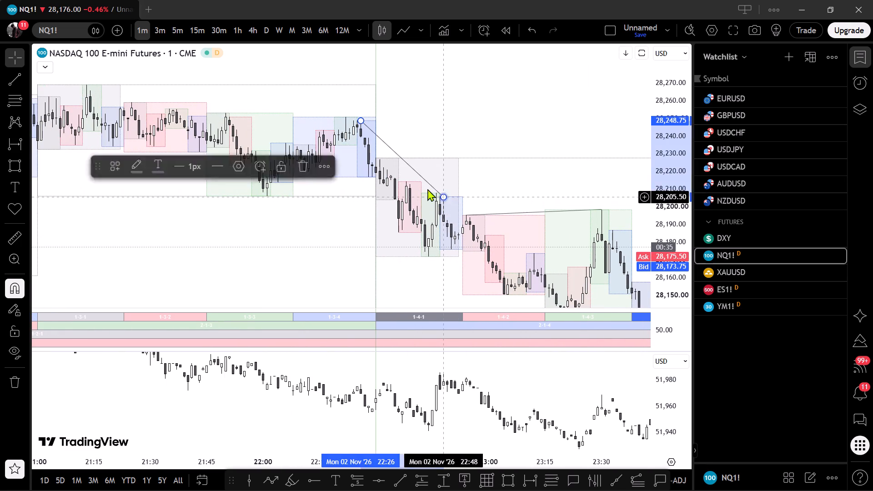
{"action": "left_click_drag", "start_coordinate": [427, 189], "coordinate": [443, 185]}
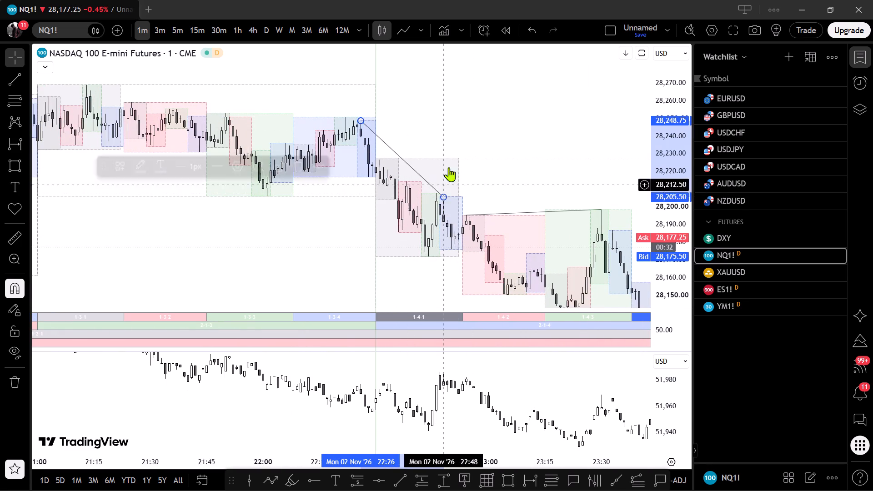
{"action": "left_click_drag", "start_coordinate": [485, 124], "coordinate": [377, 107]}
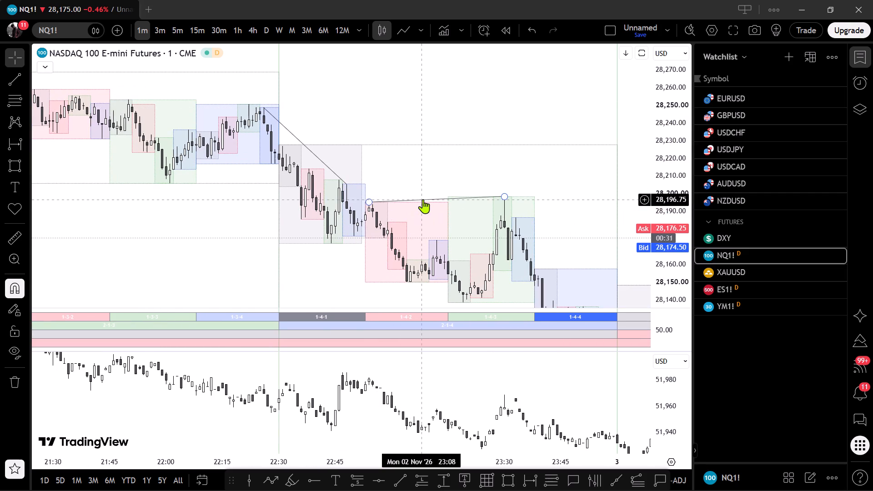
{"action": "scroll", "coordinate": [445, 166], "scroll_direction": "down", "scroll_amount": 3}
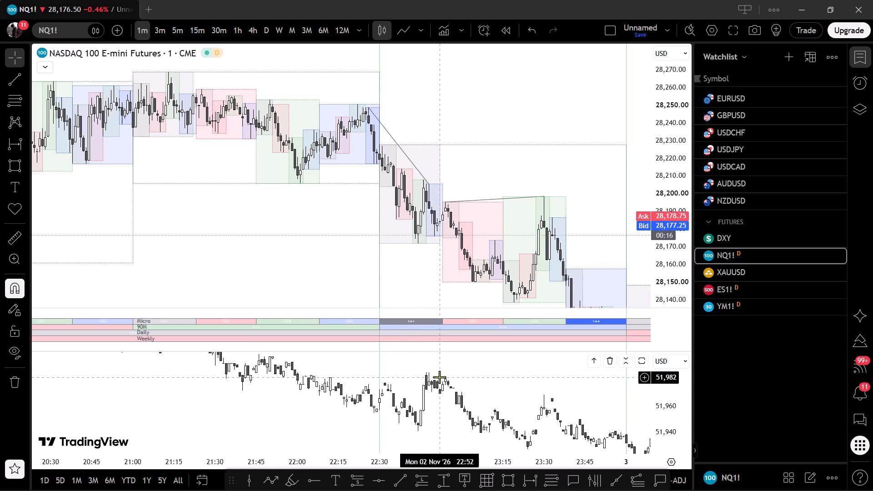
{"action": "scroll", "coordinate": [469, 156], "scroll_direction": "up", "scroll_amount": 4}
{"action": "left_click_drag", "start_coordinate": [400, 111], "coordinate": [472, 99]}
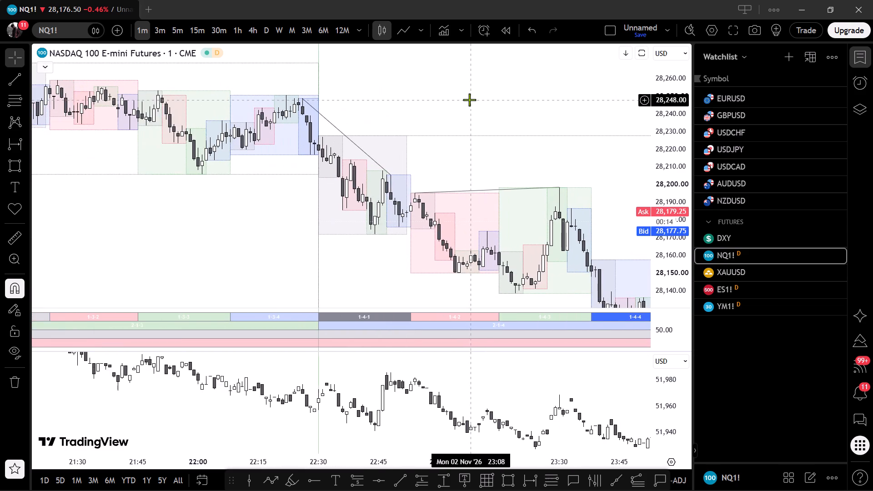
{"action": "scroll", "coordinate": [467, 100], "scroll_direction": "up", "scroll_amount": 1}
{"action": "left_click_drag", "start_coordinate": [481, 95], "coordinate": [435, 96]}
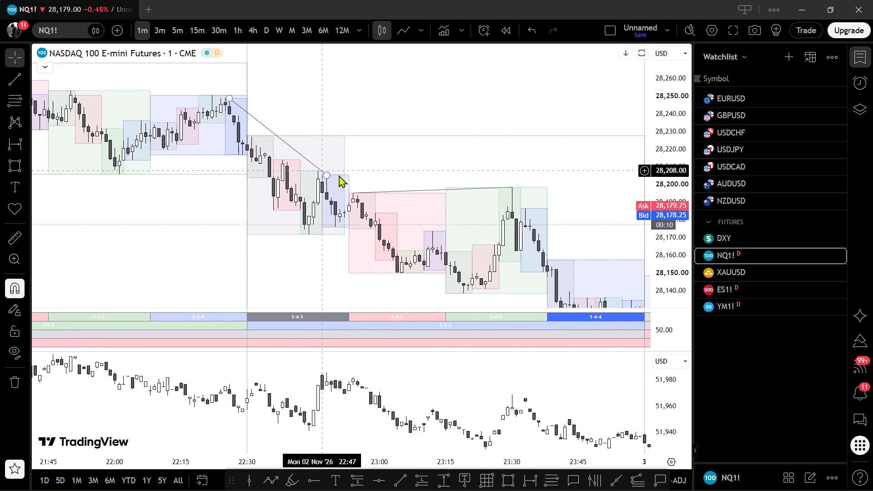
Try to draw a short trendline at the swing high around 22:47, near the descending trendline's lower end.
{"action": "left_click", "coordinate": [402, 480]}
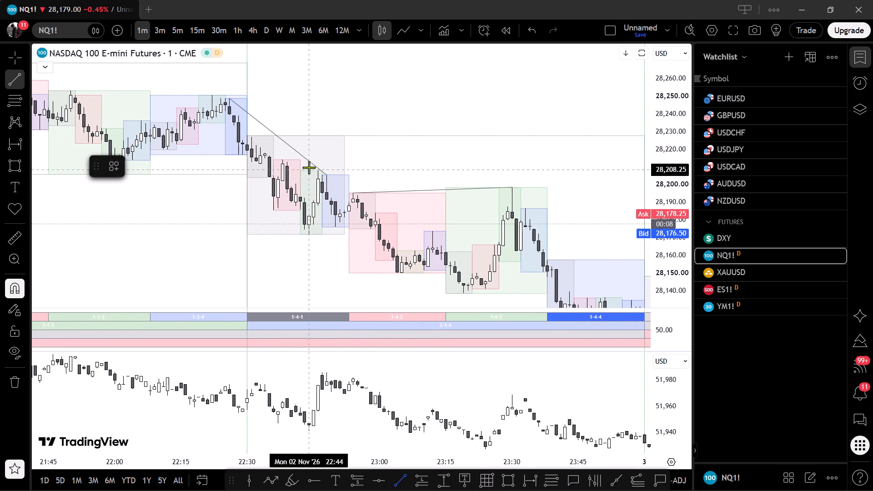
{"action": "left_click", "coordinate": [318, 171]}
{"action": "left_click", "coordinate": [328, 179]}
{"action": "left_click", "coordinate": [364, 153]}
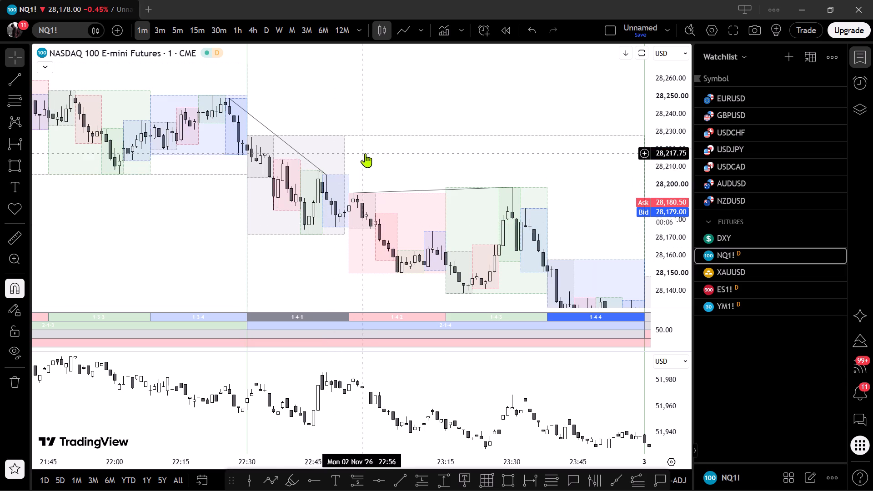
Label the descending trendline "Micro [Q4-Q1]" and set its horizontal text alignment to Center.
{"action": "left_click", "coordinate": [280, 138]}
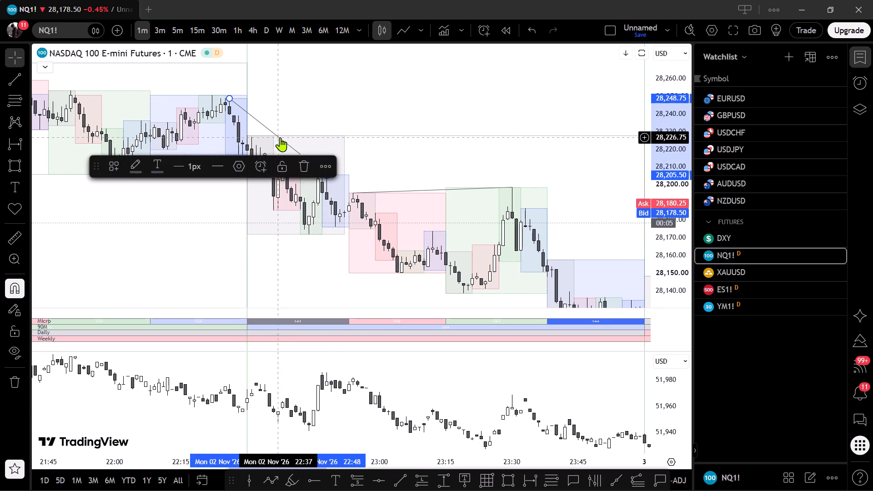
{"action": "left_click", "coordinate": [282, 141]}
{"action": "left_click", "coordinate": [237, 163]}
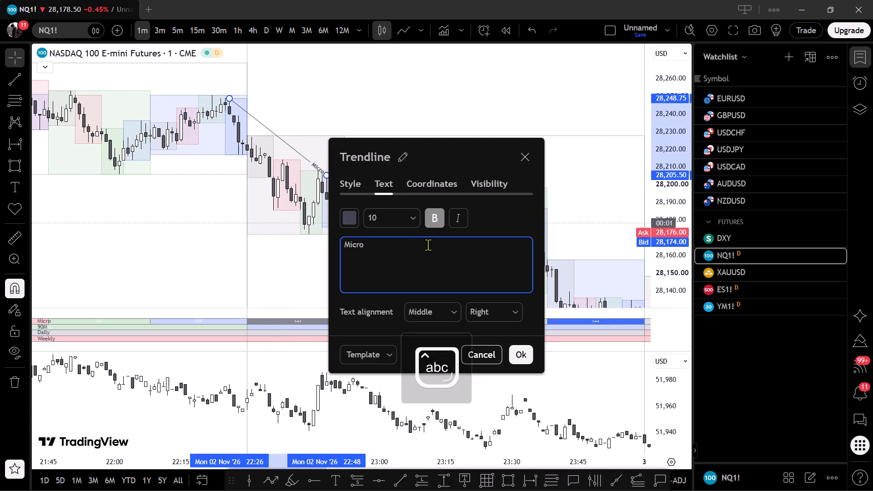
{"action": "key", "text": "shift+q"}
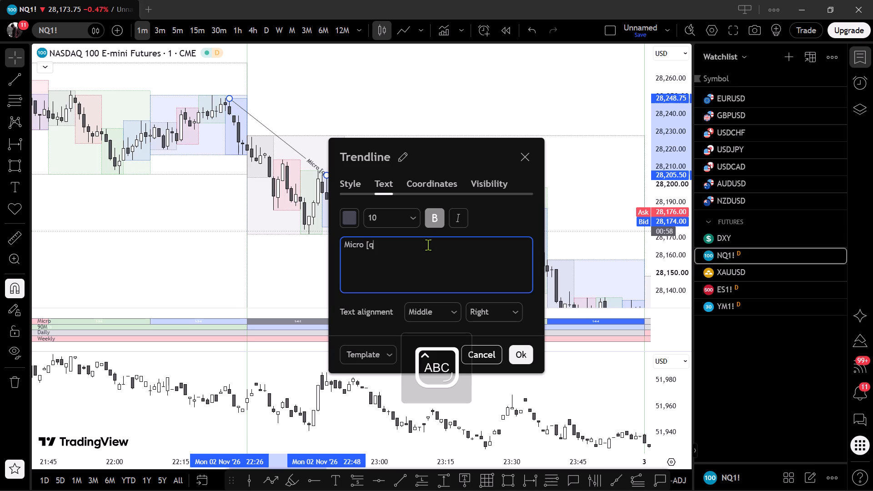
{"action": "type", "text": "4-"}
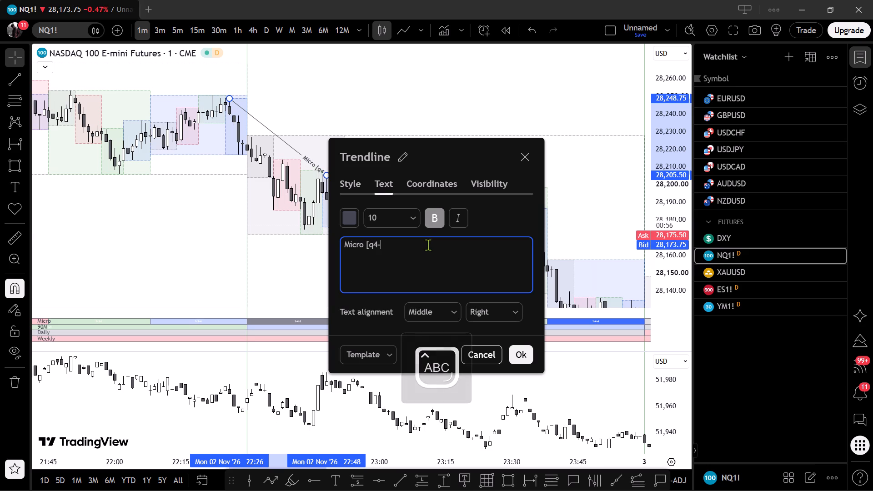
{"action": "key", "text": "BackSpace"}
{"action": "key", "text": "BackSpace"}
{"action": "key", "text": "BackSpace"}
{"action": "key", "text": "q"}
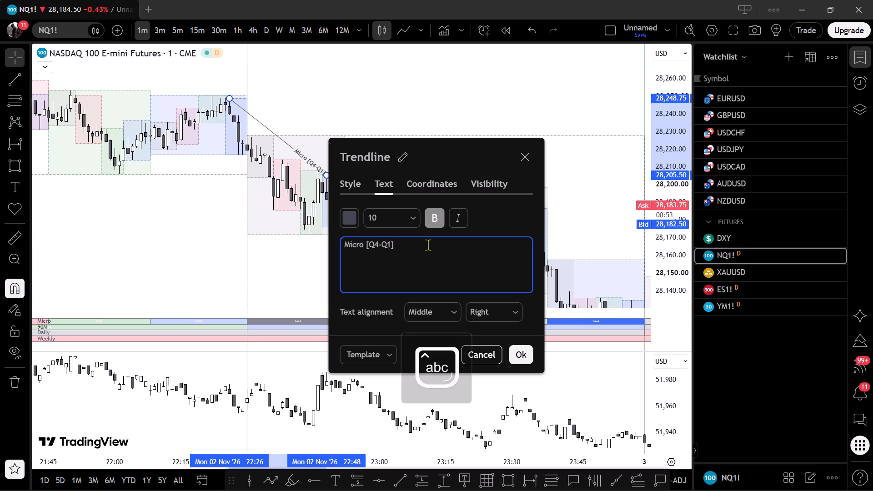
{"action": "left_click", "coordinate": [490, 314]}
{"action": "left_click", "coordinate": [489, 349]}
{"action": "left_click", "coordinate": [511, 351]}
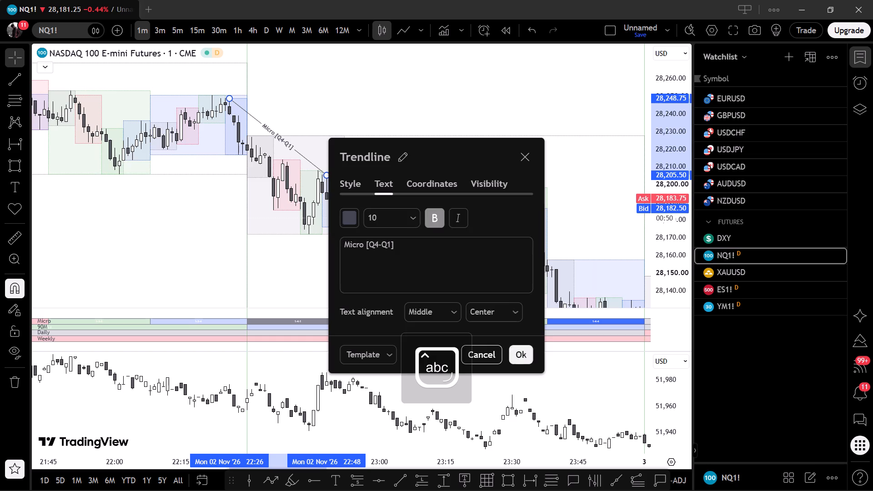
{"action": "left_click", "coordinate": [425, 137]}
Label the slightly rising trendline from 22:54 to 23:30 "Micro (Q2-Q3)" and set its horizontal text alignment to Center.
{"action": "left_click", "coordinate": [426, 189]}
{"action": "left_click", "coordinate": [426, 190]}
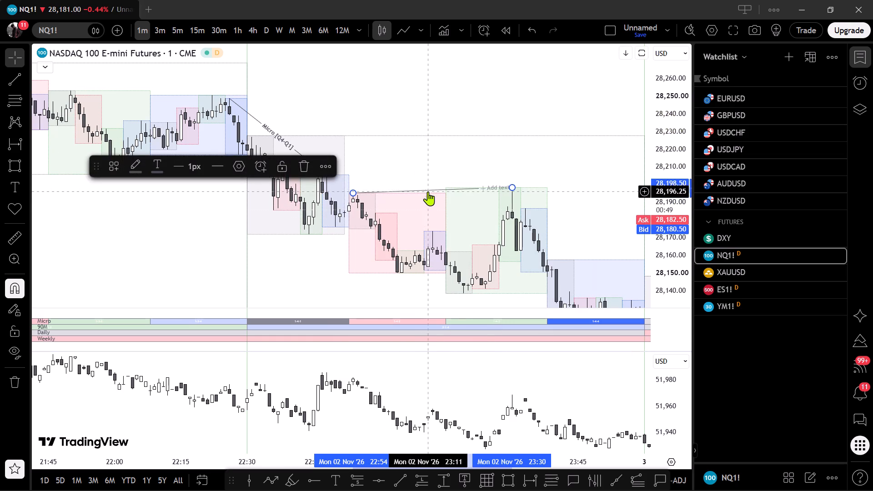
{"action": "left_click", "coordinate": [496, 186]}
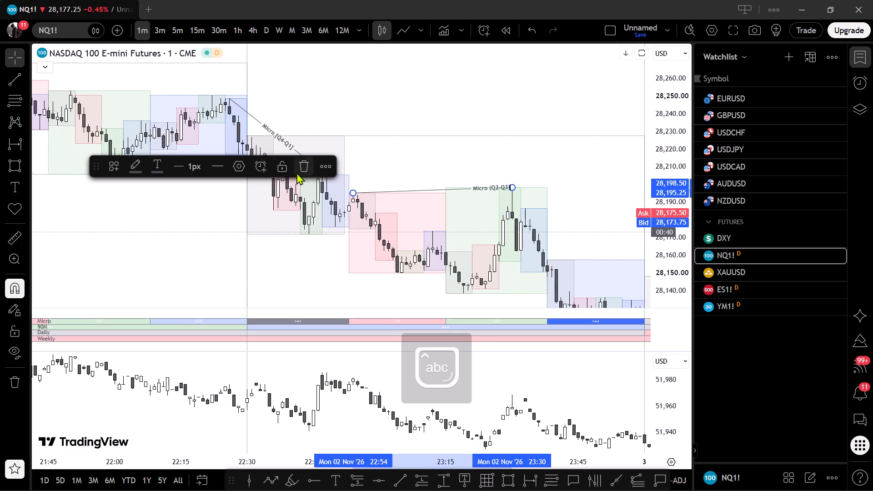
{"action": "left_click", "coordinate": [242, 164]}
{"action": "left_click", "coordinate": [484, 300]}
{"action": "left_click", "coordinate": [491, 309]}
{"action": "left_click", "coordinate": [503, 342]}
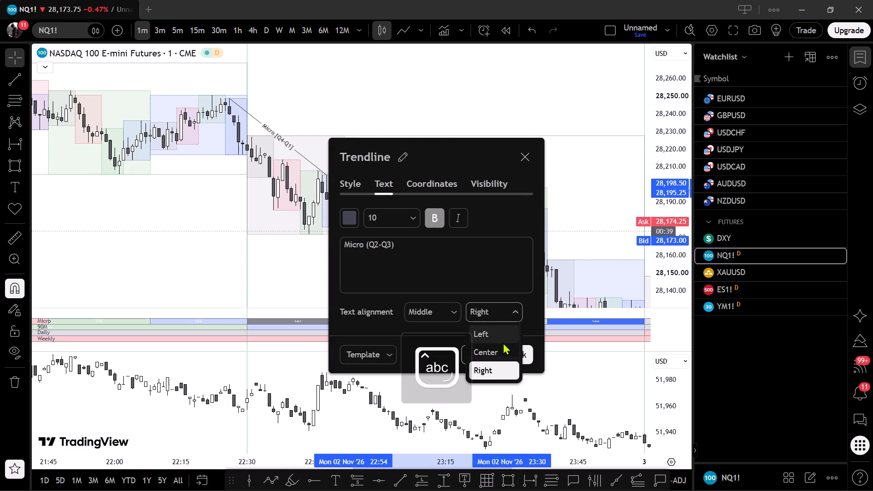
{"action": "left_click", "coordinate": [507, 351]}
{"action": "left_click", "coordinate": [517, 351]}
{"action": "left_click", "coordinate": [497, 136]}
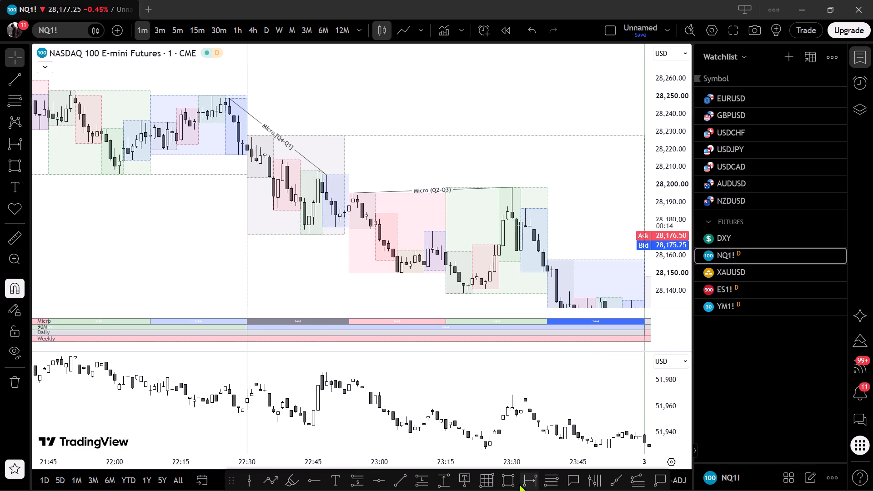
Add a two-line text note reading "Micro [Q4-Q1]" and "Nano(Q3-Q4)" above the descending trendline, at about 28,239.
{"action": "left_click", "coordinate": [338, 476]}
{"action": "left_click", "coordinate": [296, 115]}
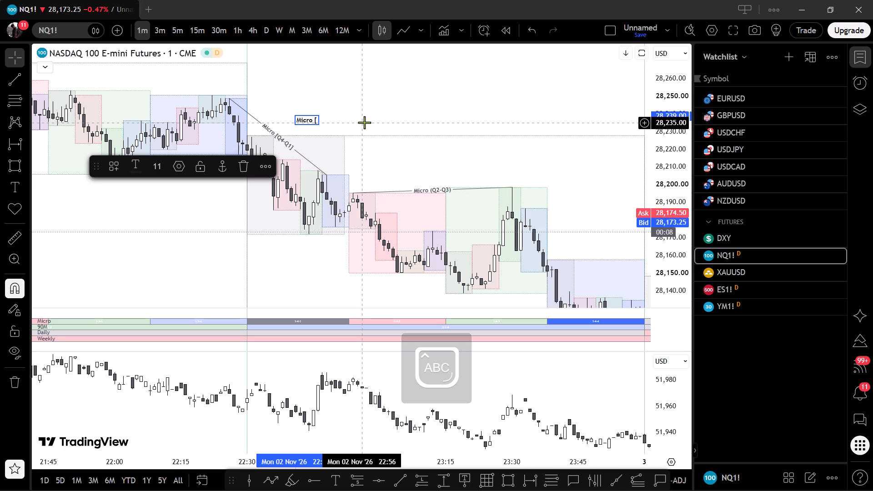
{"action": "type", "text": "q4"}
{"action": "key", "text": "BackSpace"}
{"action": "key", "text": "BackSpace"}
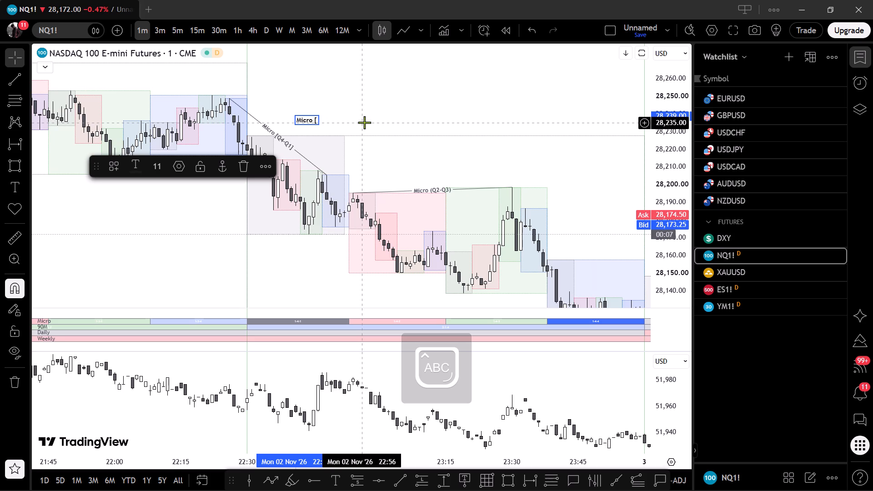
{"action": "key", "text": "q"}
{"action": "type", "text": "4-Q1]"}
{"action": "key", "text": "Return"}
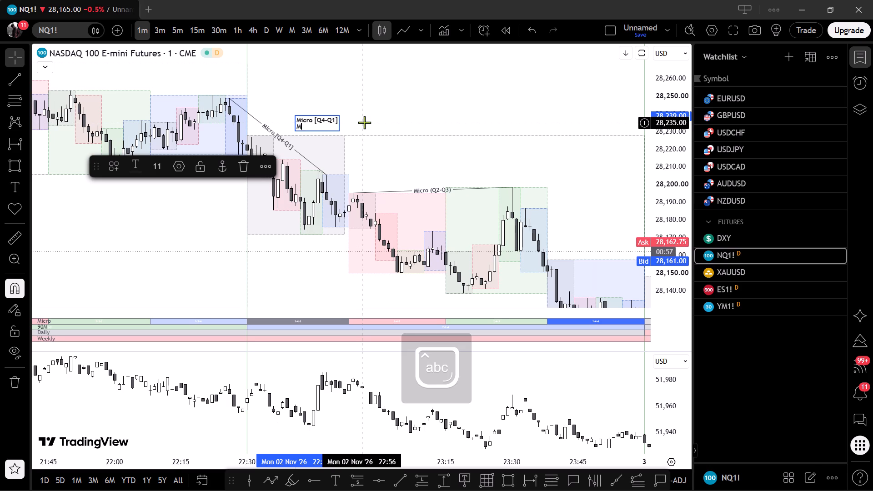
{"action": "type", "text": "icro"}
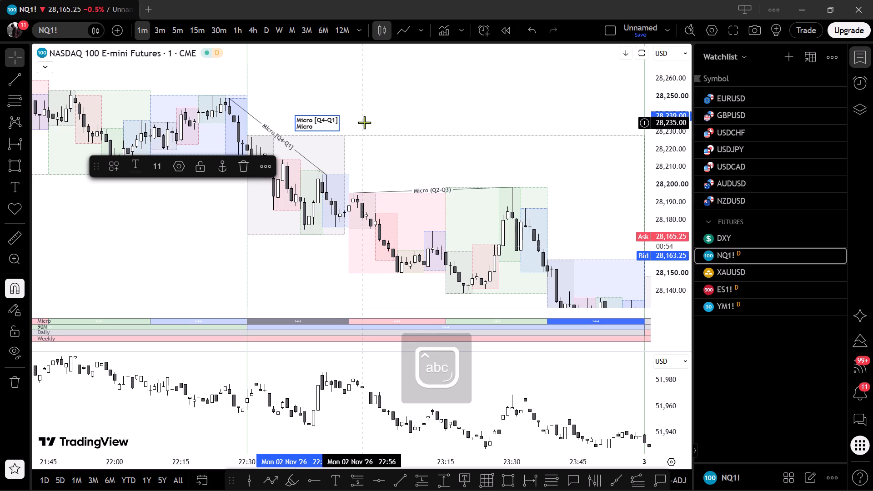
{"action": "key", "text": "BackSpace"}
{"action": "key", "text": "BackSpace"}
{"action": "key", "text": "BackSpace"}
{"action": "key", "text": "BackSpace"}
{"action": "key", "text": "BackSpace"}
{"action": "type", "text": "nano"}
{"action": "key", "text": "space"}
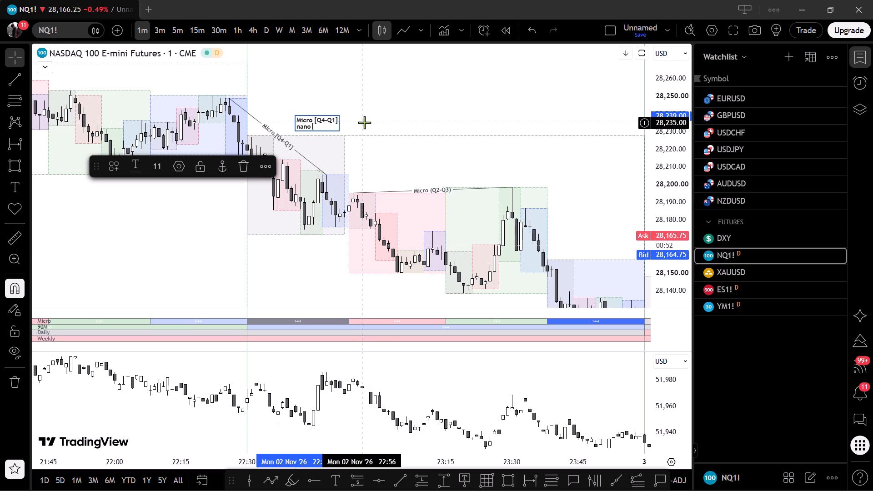
{"action": "key", "text": "BackSpace"}
{"action": "key", "text": "BackSpace"}
{"action": "key", "text": "BackSpace"}
{"action": "key", "text": "BackSpace"}
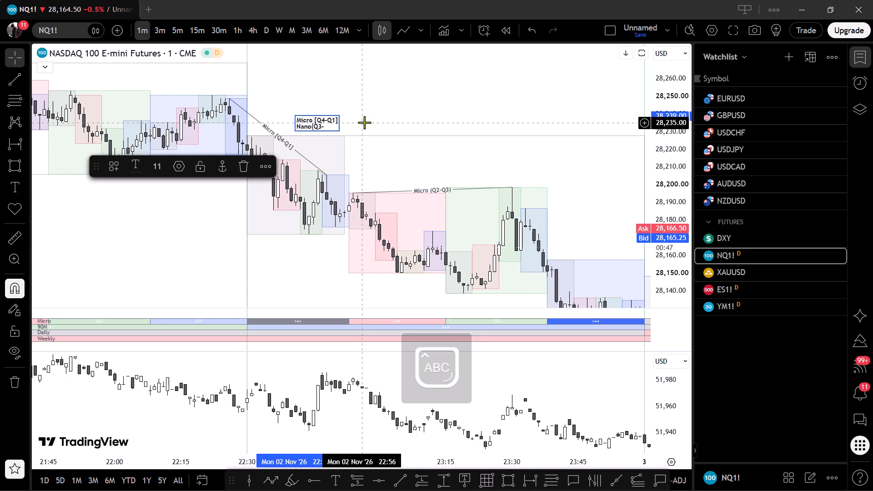
{"action": "key", "text": "BackSpace"}
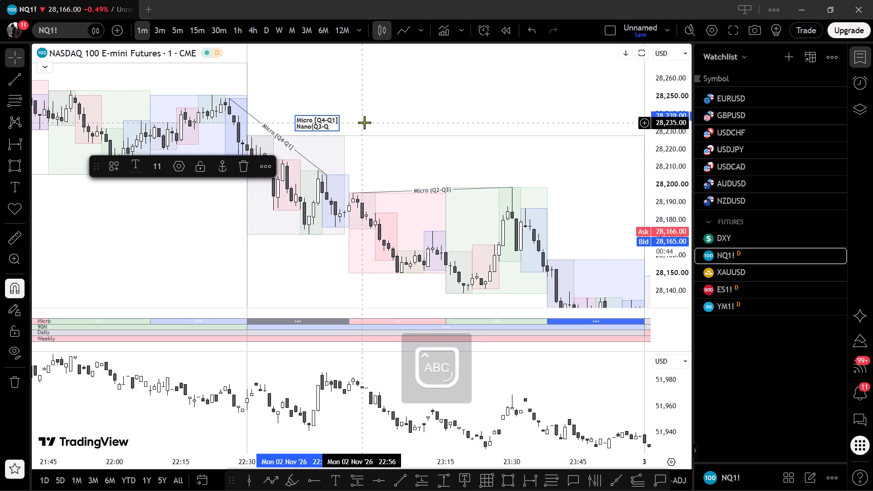
{"action": "key", "text": "4"}
{"action": "left_click", "coordinate": [364, 122]}
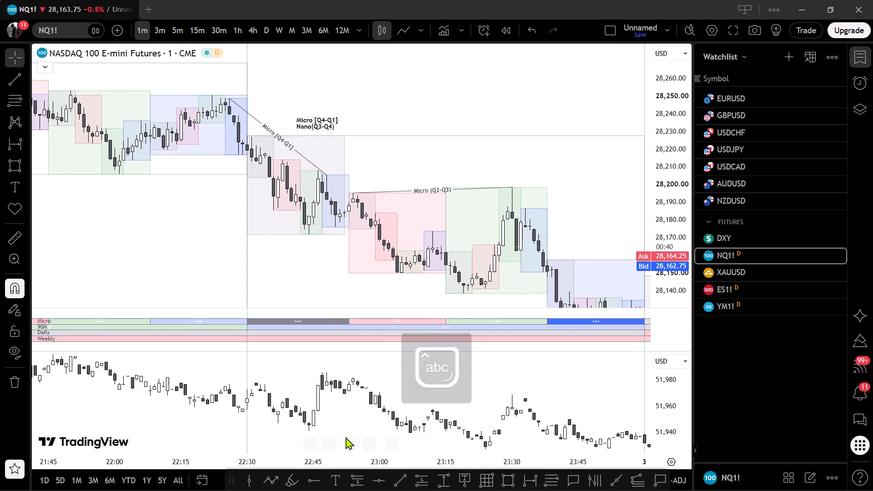
Add a two-line text note reading "Micro [Q4-Q1]" and "Micro (Q2-Q3)" above the slightly rising trendline, at about 28,220 and 23:11.
{"action": "left_click", "coordinate": [335, 487]}
{"action": "left_click", "coordinate": [427, 149]}
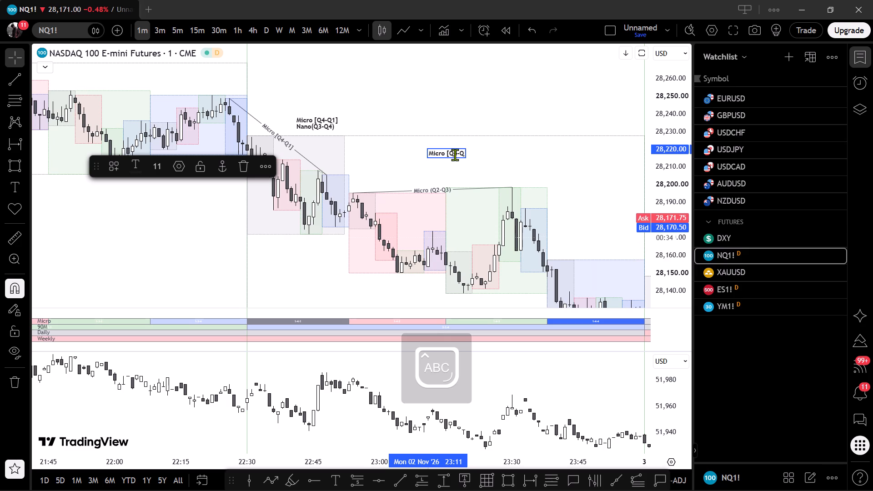
{"action": "key", "text": "1"}
{"action": "key", "text": "bracketright"}
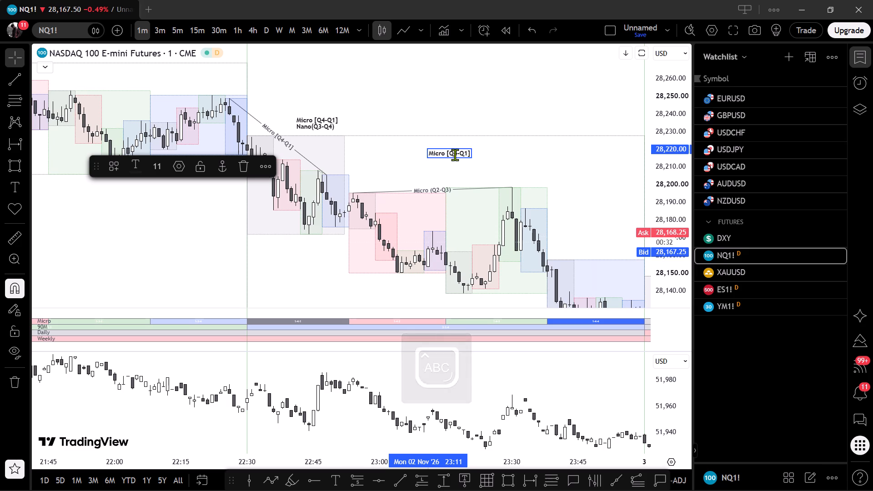
{"action": "key", "text": "Return"}
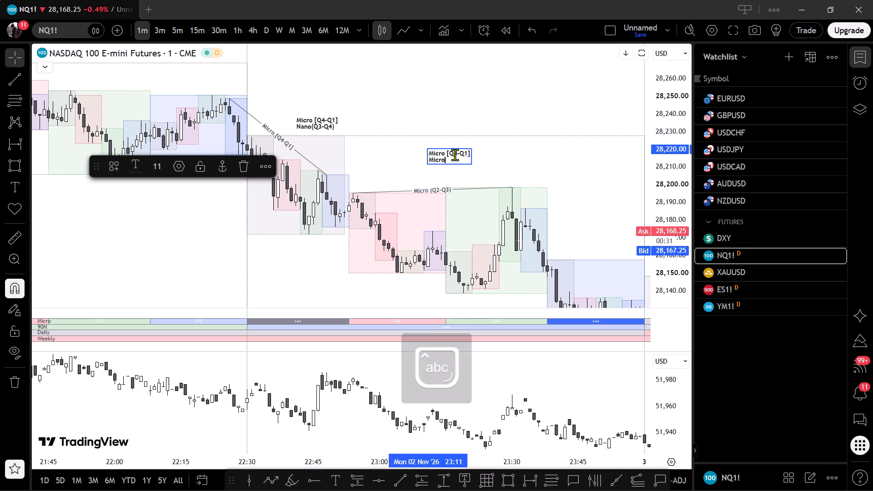
{"action": "type", "text": "(Q2-"}
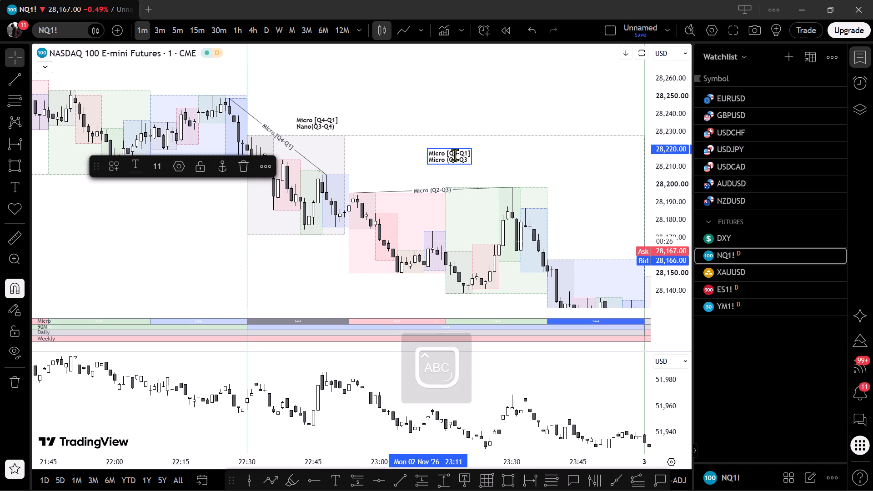
{"action": "left_click", "coordinate": [444, 110]}
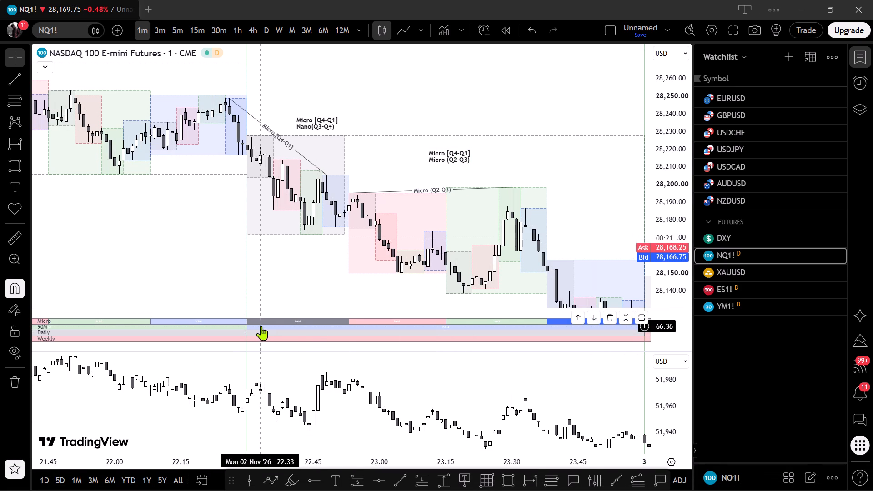
{"action": "scroll", "coordinate": [251, 244], "scroll_direction": "down", "scroll_amount": 3}
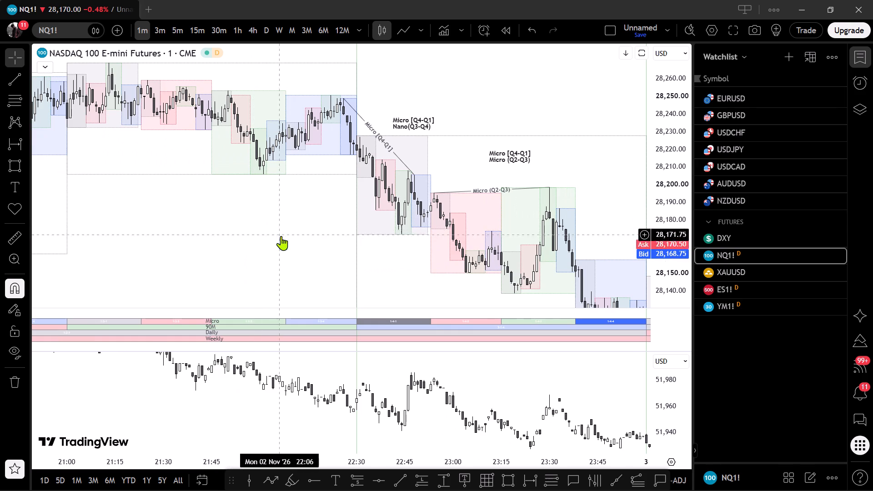
{"action": "scroll", "coordinate": [283, 239], "scroll_direction": "down", "scroll_amount": 2}
{"action": "scroll", "coordinate": [414, 251], "scroll_direction": "up", "scroll_amount": 4}
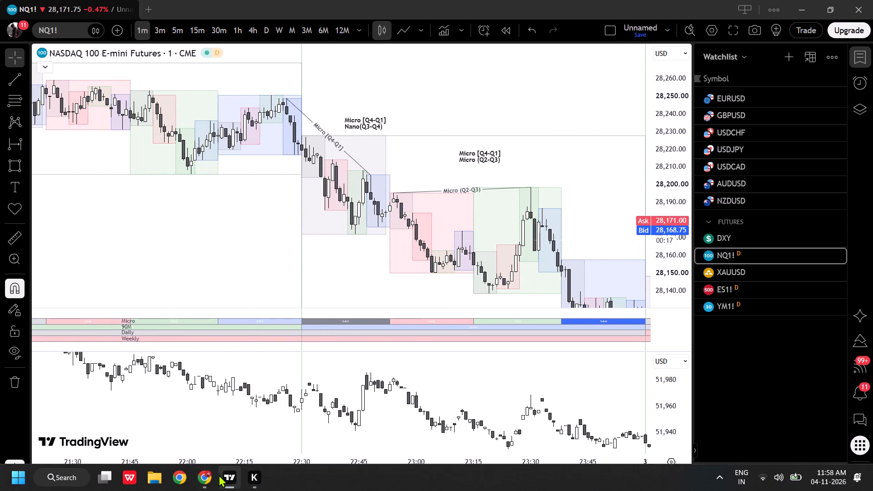
{"action": "left_click", "coordinate": [204, 474]}
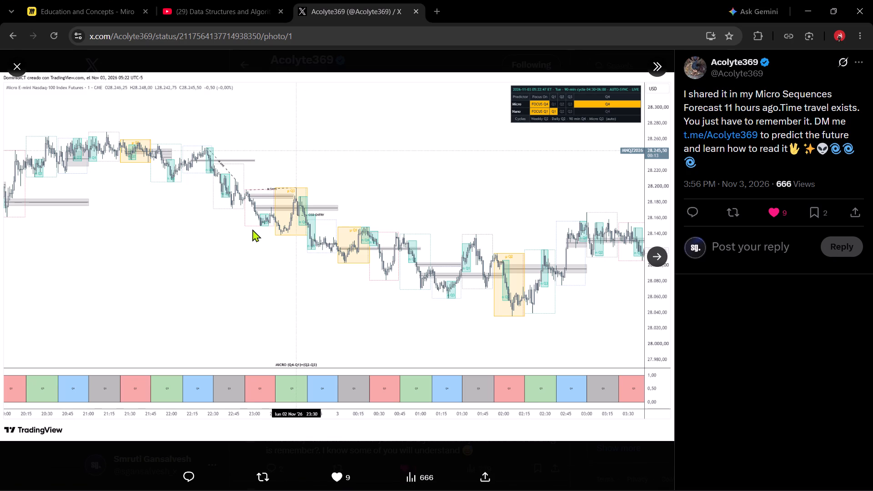
{"action": "right_click", "coordinate": [218, 159]}
{"action": "left_click", "coordinate": [247, 171]}
{"action": "left_click", "coordinate": [468, 0]}
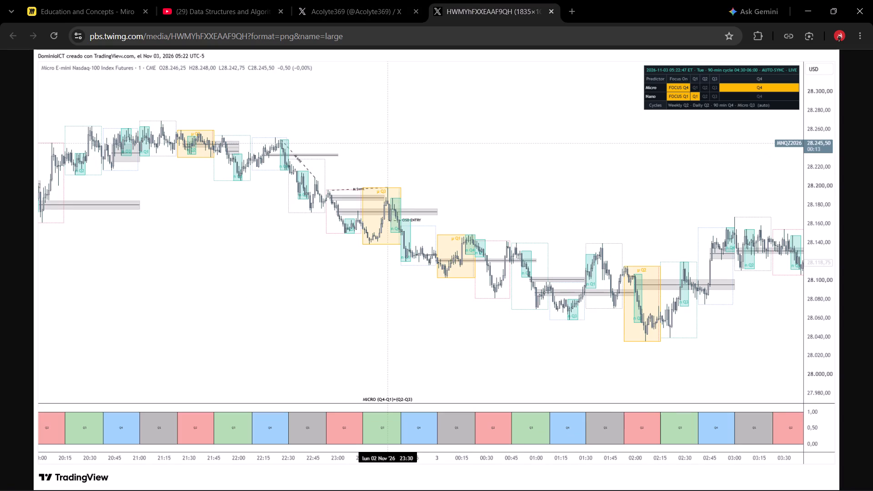
{"action": "left_click", "coordinate": [298, 162]}
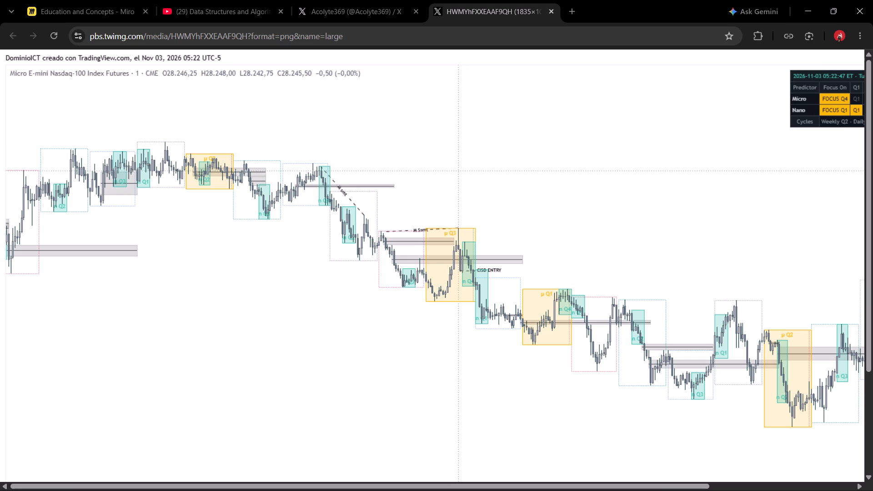
{"action": "left_click", "coordinate": [294, 170]}
{"action": "left_click", "coordinate": [552, 15]}
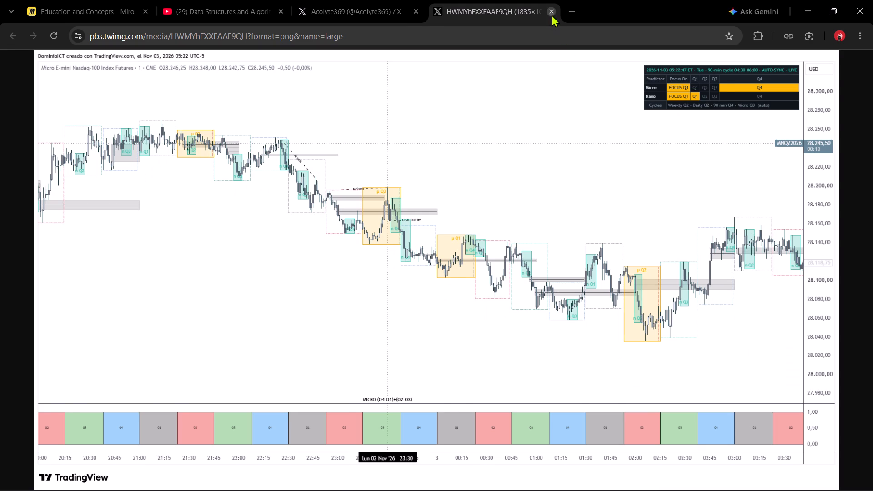
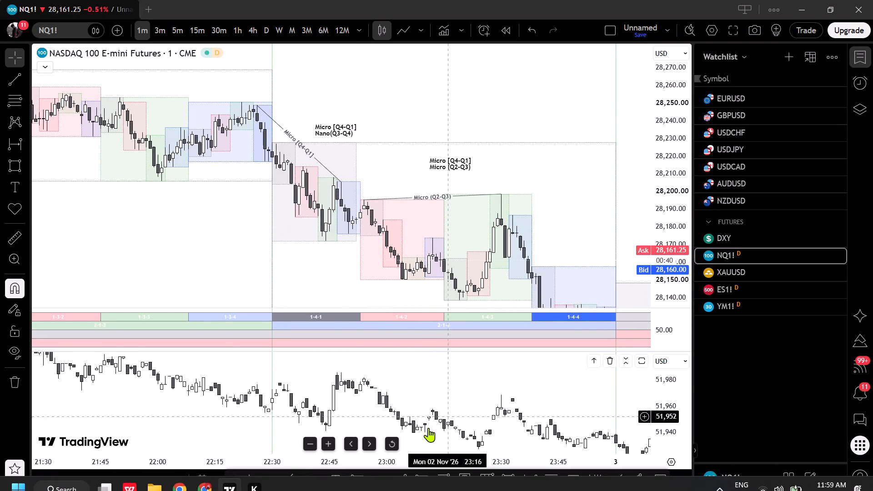
Draw a horizontal trendline at 28,191.75 from 22:48 to 23:03 and apply the tCISD drawing template.
{"action": "left_click", "coordinate": [398, 484]}
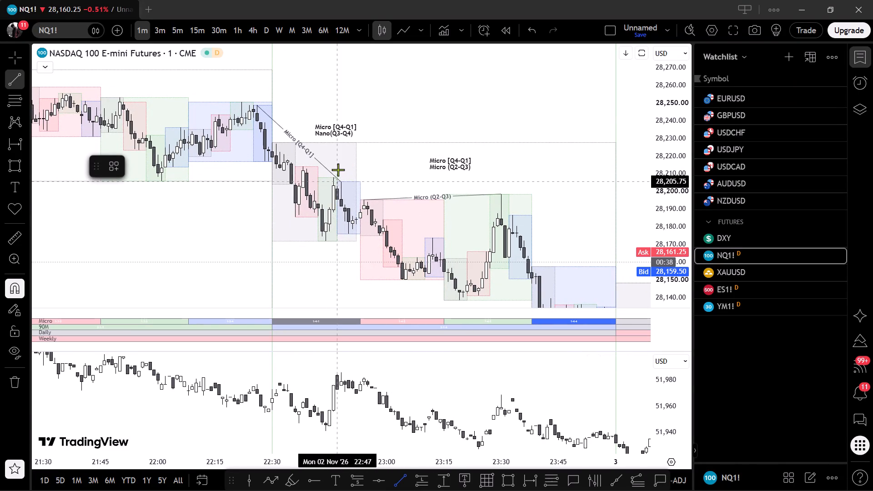
{"action": "left_click", "coordinate": [341, 215]}
{"action": "left_click", "coordinate": [400, 212], "text": "shift"}
{"action": "left_click", "coordinate": [111, 164]}
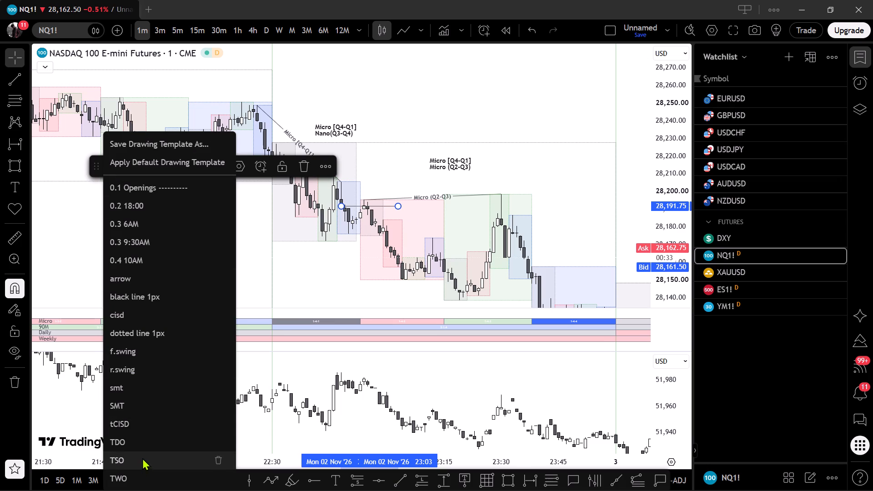
{"action": "left_click", "coordinate": [139, 424]}
{"action": "left_click", "coordinate": [386, 153]}
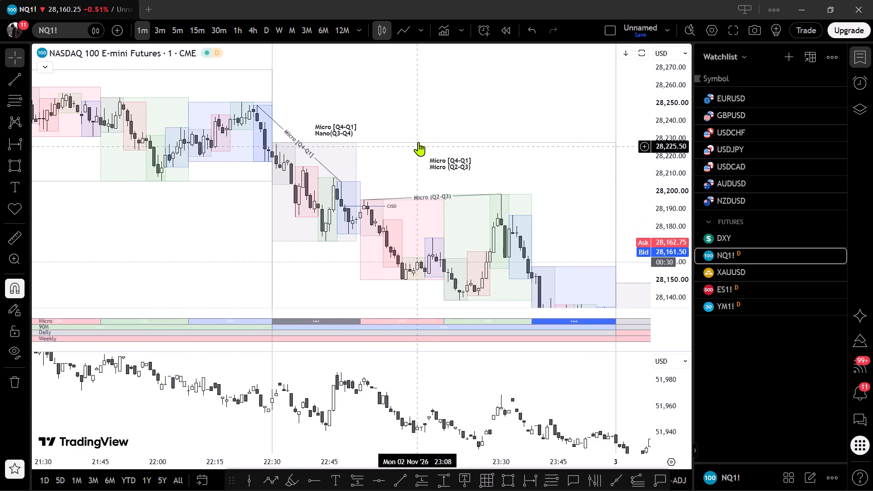
Draw a rectangle between 28,175.75 and 28,169.25 starting at 22:59 and extend its end to 00:18.
{"action": "left_click_drag", "start_coordinate": [418, 142], "coordinate": [413, 124]}
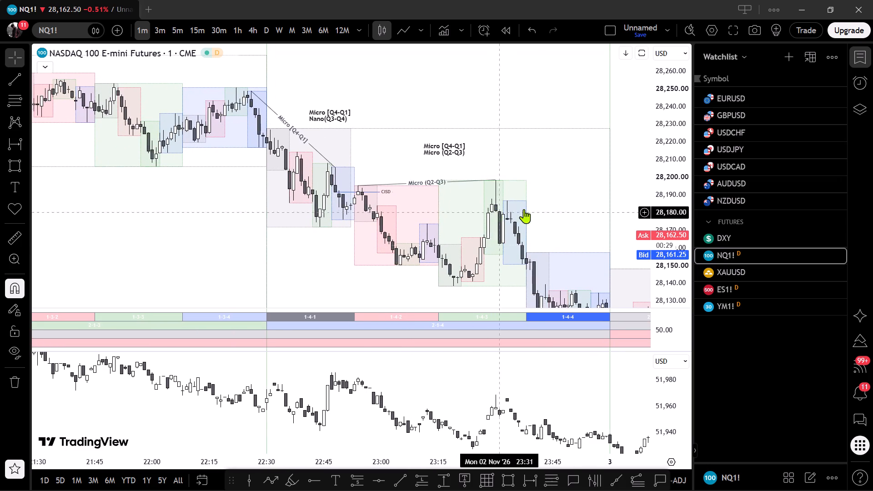
{"action": "left_click_drag", "start_coordinate": [559, 203], "coordinate": [495, 165]}
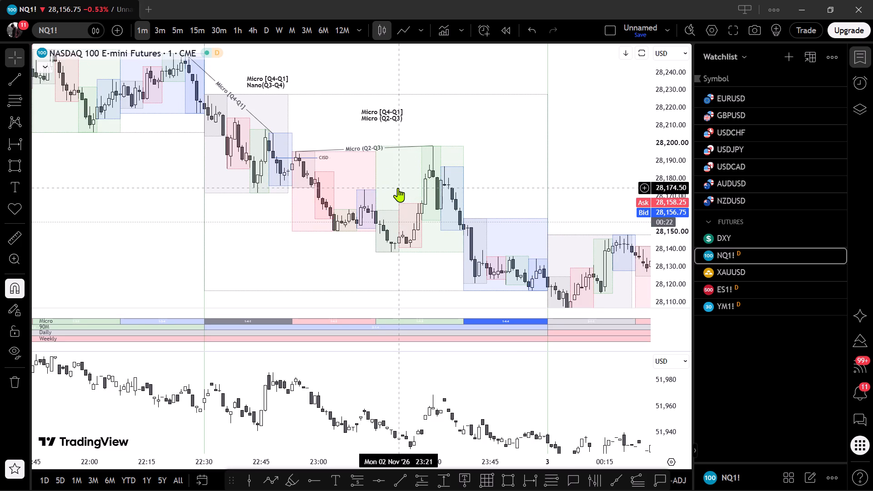
{"action": "left_click_drag", "start_coordinate": [491, 169], "coordinate": [358, 142]}
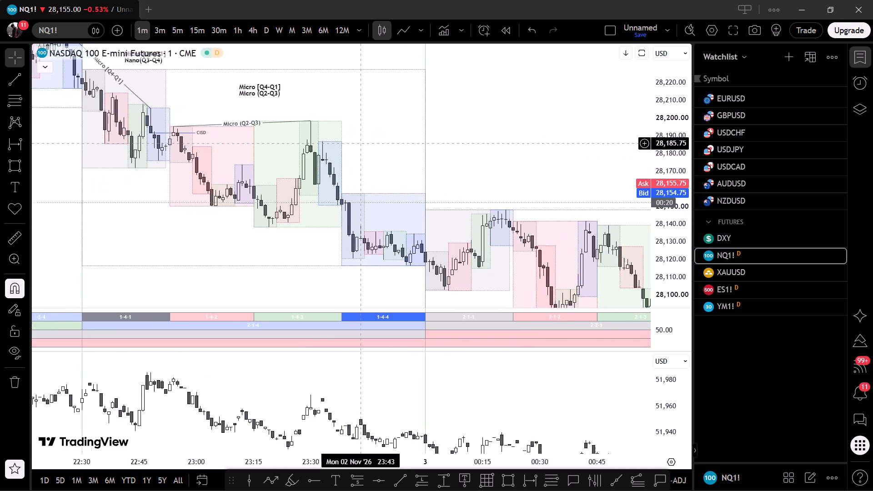
{"action": "left_click_drag", "start_coordinate": [358, 142], "coordinate": [383, 140]}
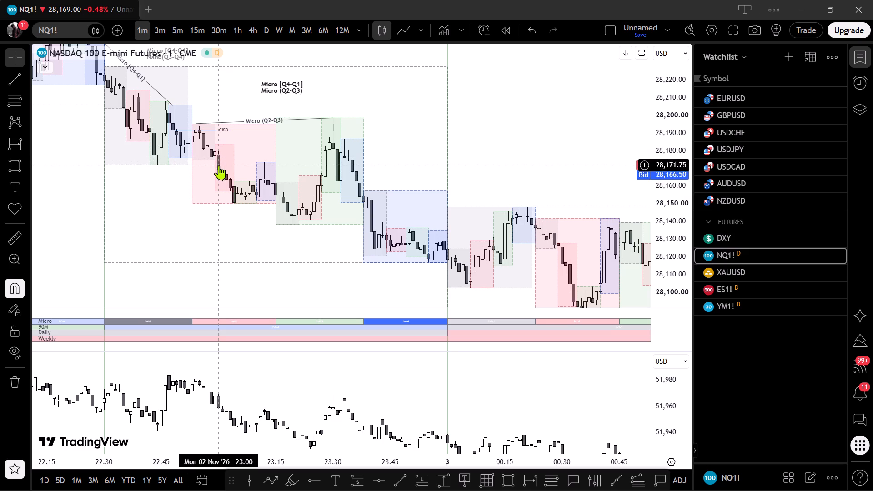
{"action": "left_click", "coordinate": [504, 478]}
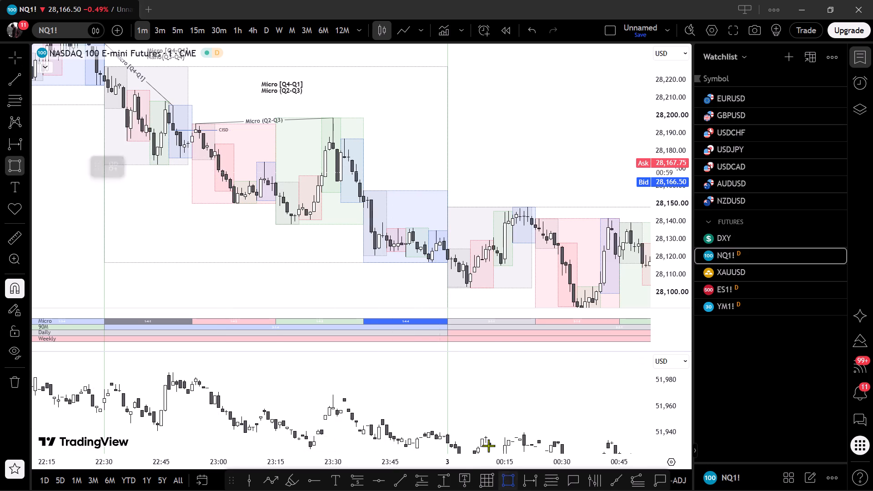
{"action": "left_click", "coordinate": [216, 168]}
{"action": "left_click", "coordinate": [222, 167]}
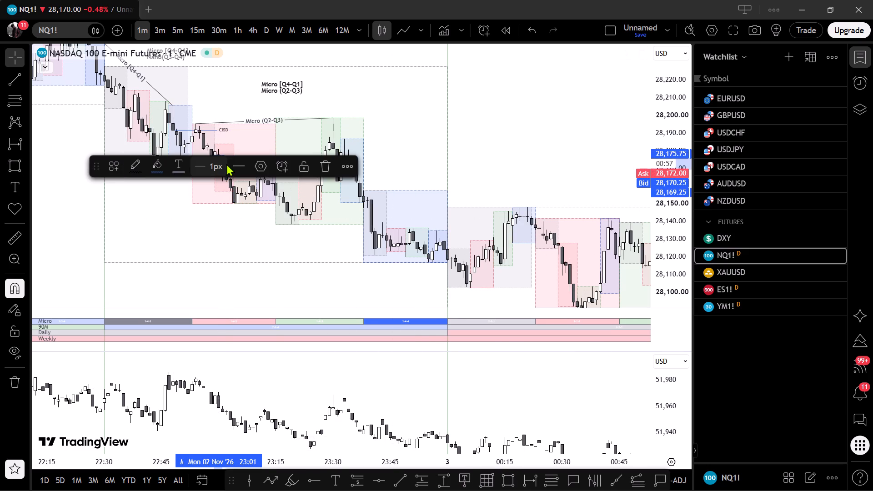
{"action": "left_click", "coordinate": [405, 128]}
{"action": "left_click_drag", "start_coordinate": [224, 164], "coordinate": [225, 164]}
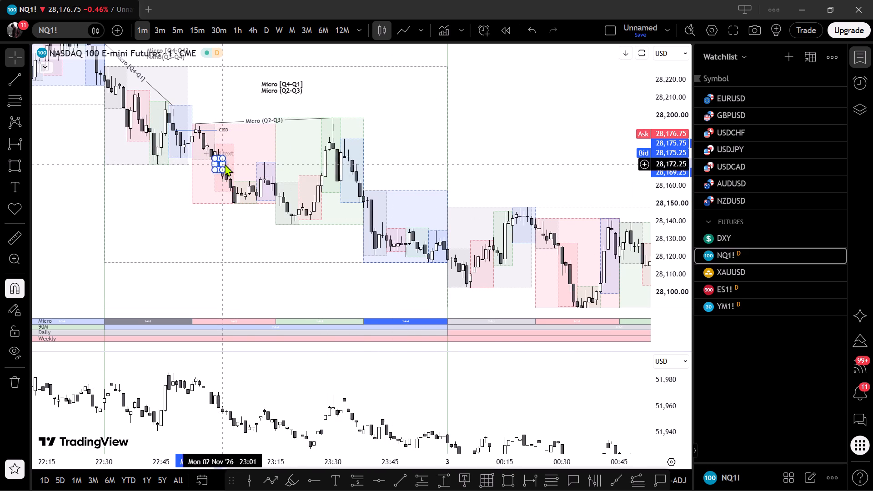
{"action": "left_click_drag", "start_coordinate": [225, 164], "coordinate": [516, 170]}
{"action": "left_click", "coordinate": [521, 124]}
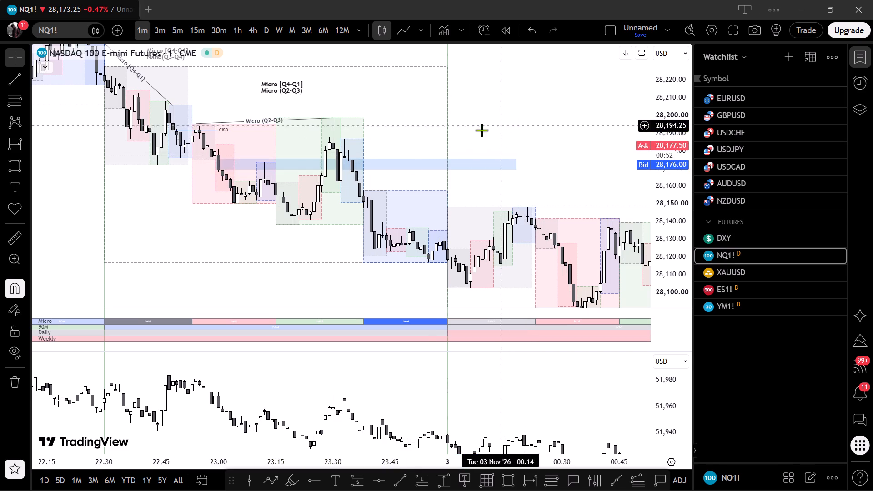
Apply the q2 drawing template to the long horizontal rectangle.
{"action": "left_click", "coordinate": [427, 170]}
{"action": "left_click", "coordinate": [112, 166]}
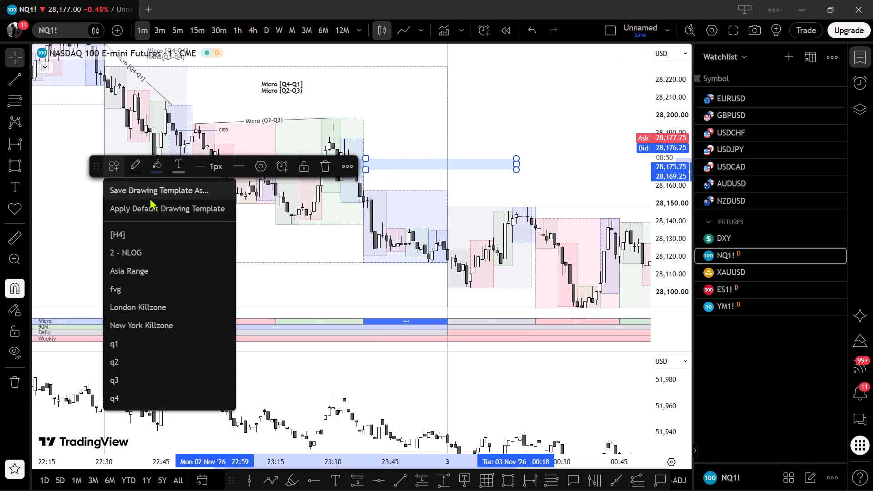
{"action": "left_click", "coordinate": [138, 362]}
{"action": "left_click", "coordinate": [513, 117]}
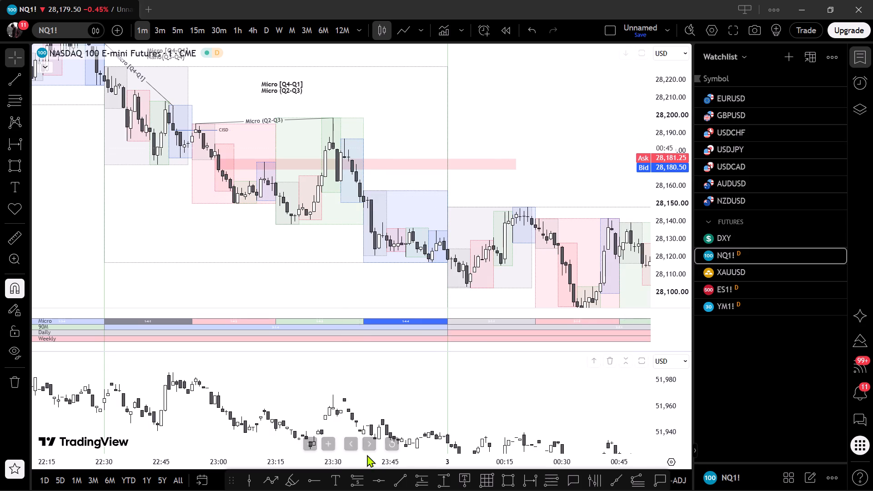
Draw a horizontal trendline at 28,162.50 from about 23:31 to 23:48 and label it "Entry".
{"action": "left_click", "coordinate": [402, 479]}
{"action": "left_click", "coordinate": [337, 183]}
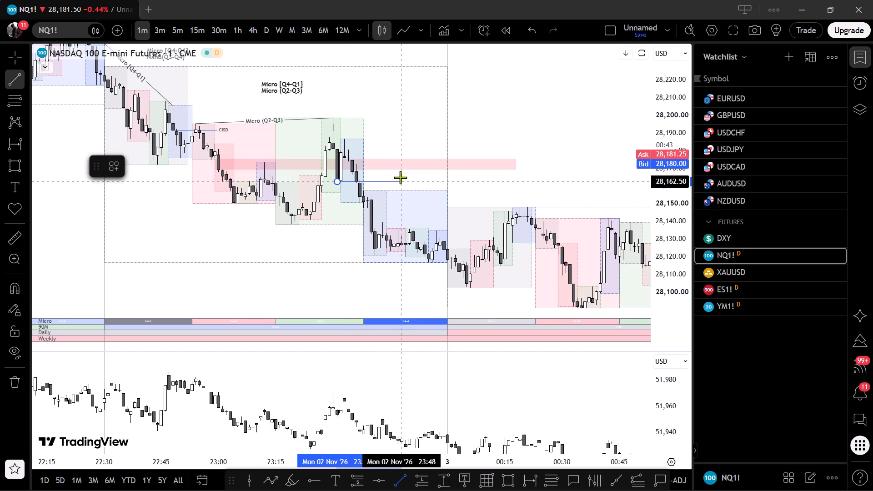
{"action": "left_click", "coordinate": [400, 177], "text": "shift"}
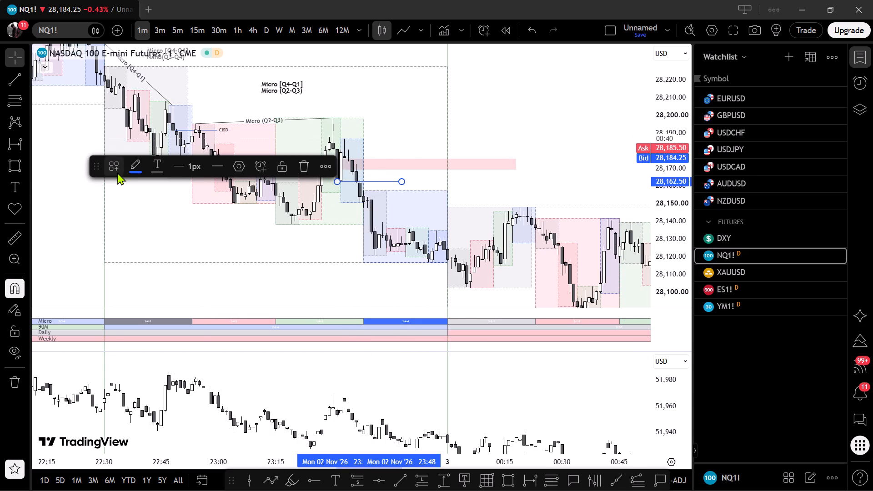
{"action": "left_click", "coordinate": [117, 172]}
{"action": "left_click", "coordinate": [243, 163]}
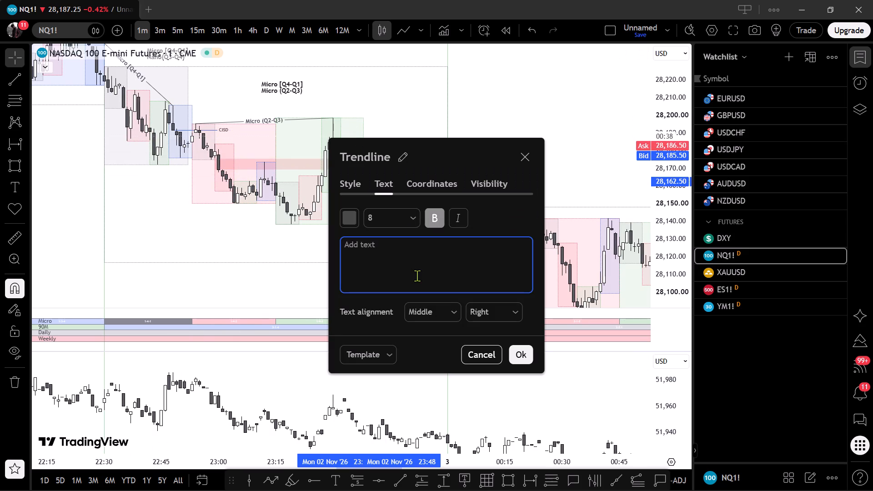
{"action": "type", "text": "ntr"}
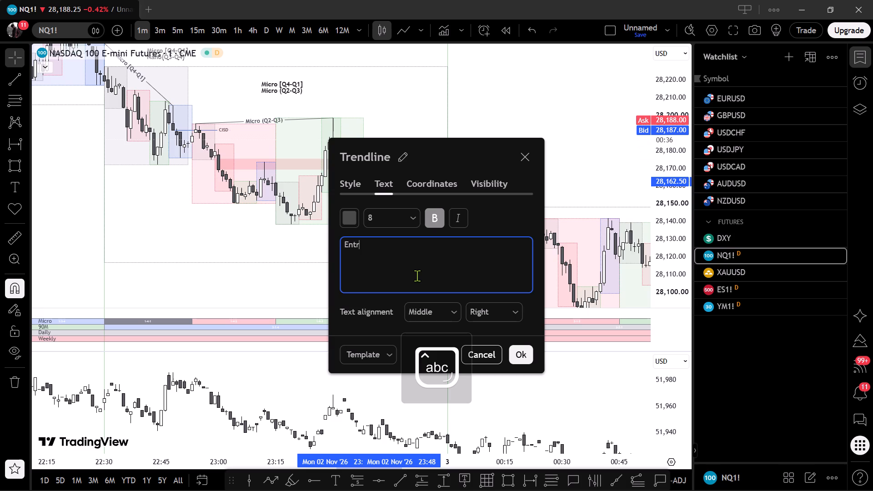
{"action": "key", "text": "y"}
{"action": "left_click", "coordinate": [522, 362]}
{"action": "left_click", "coordinate": [532, 162]}
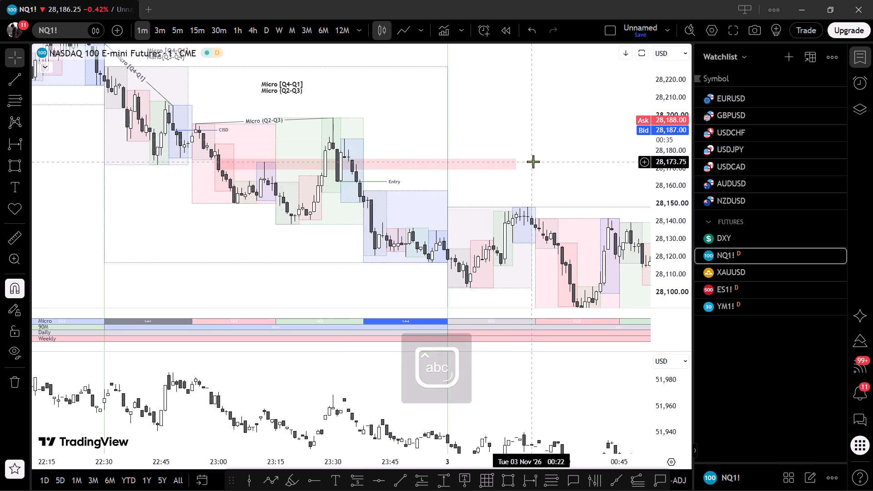
Add the text note "prediction window" and place it just below the green 1-4-3 quarter box, at about 28,132.
{"action": "left_click_drag", "start_coordinate": [521, 114], "coordinate": [522, 114]}
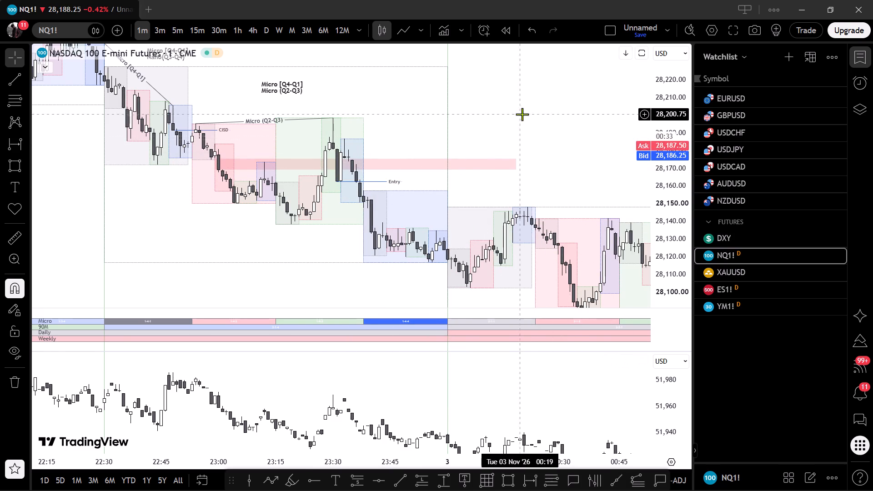
{"action": "left_click_drag", "start_coordinate": [522, 114], "coordinate": [579, 141]}
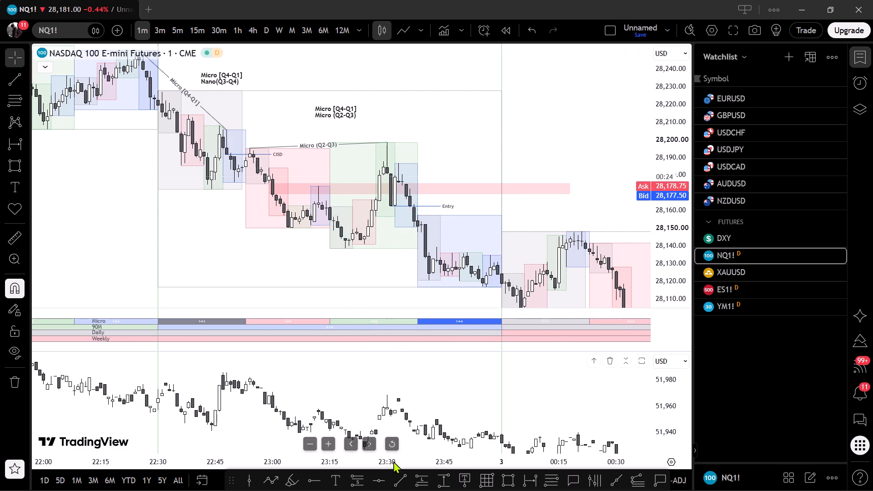
{"action": "left_click", "coordinate": [320, 481]}
{"action": "left_click", "coordinate": [336, 476]}
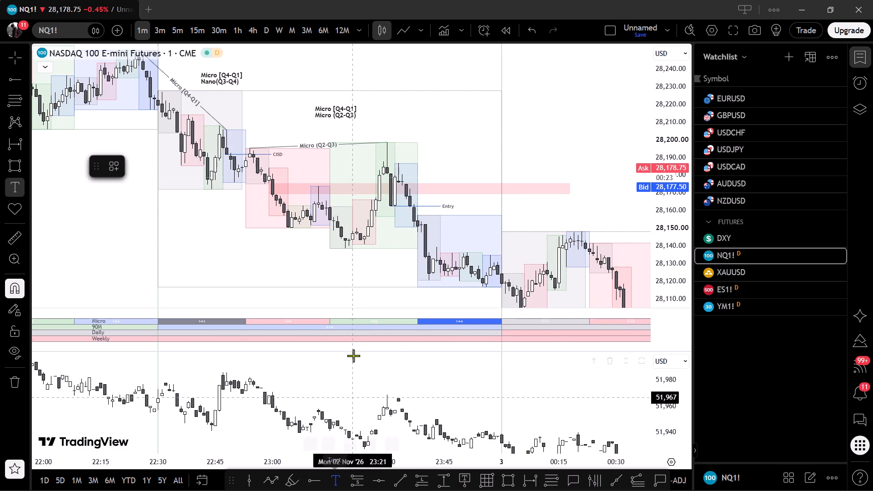
{"action": "left_click", "coordinate": [335, 258]}
{"action": "type", "text": "prediction window"}
{"action": "left_click", "coordinate": [376, 271]}
{"action": "left_click", "coordinate": [377, 230]}
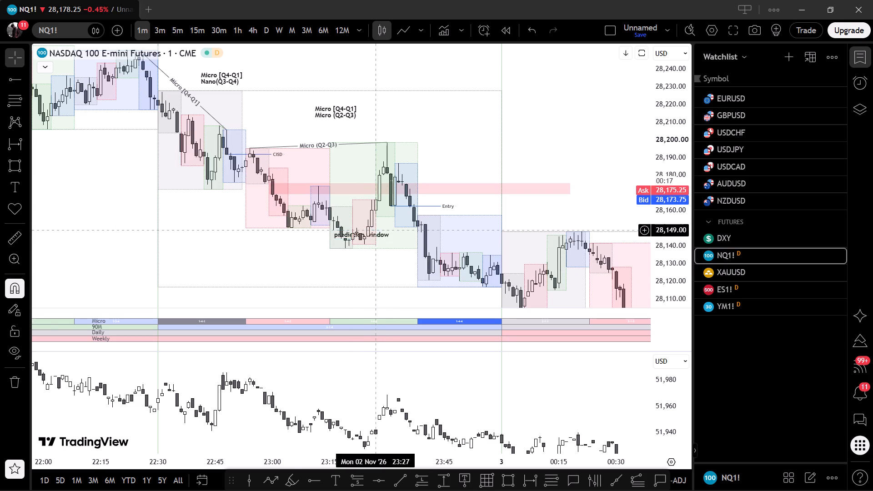
{"action": "left_click_drag", "start_coordinate": [379, 234], "coordinate": [378, 258]}
{"action": "left_click", "coordinate": [447, 160]}
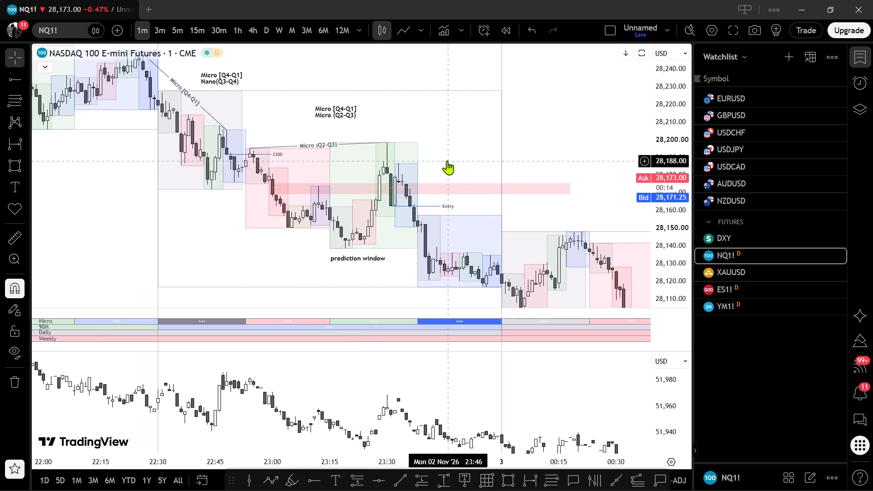
Remove the Micro E-mini Dow Jones comparison pane from the chart and dismiss the advertisement.
{"action": "scroll", "coordinate": [557, 148], "scroll_direction": "down", "scroll_amount": 4}
{"action": "left_click_drag", "start_coordinate": [634, 133], "coordinate": [627, 135]}
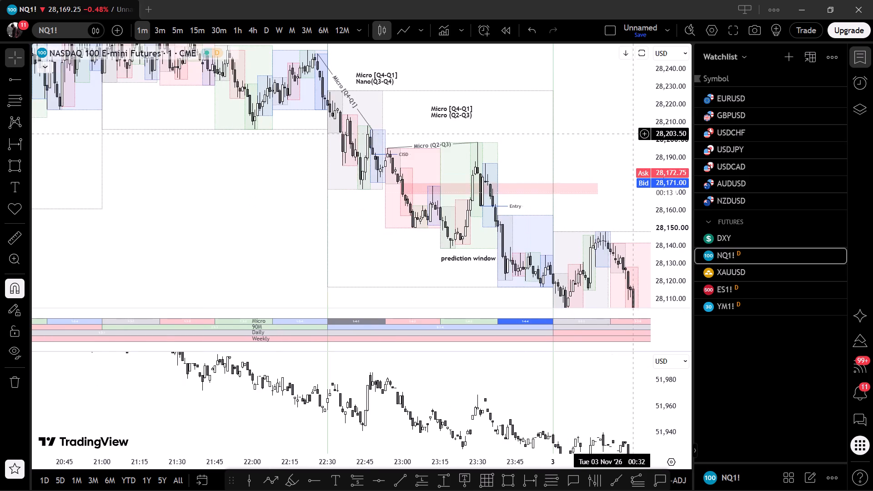
{"action": "left_click_drag", "start_coordinate": [627, 135], "coordinate": [553, 151]}
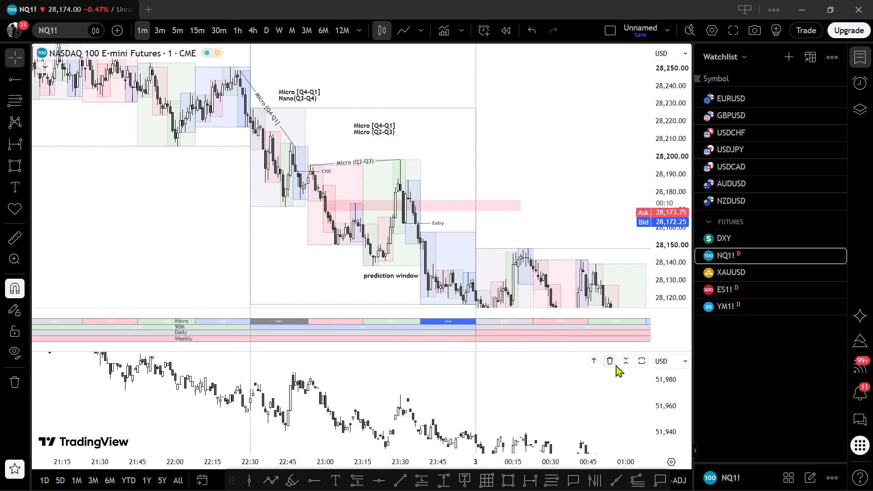
{"action": "left_click", "coordinate": [39, 69]}
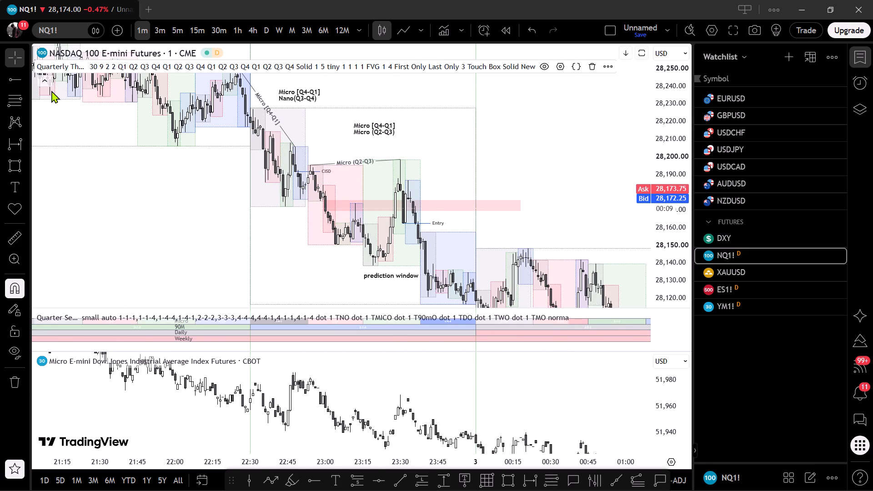
{"action": "left_click", "coordinate": [46, 81]}
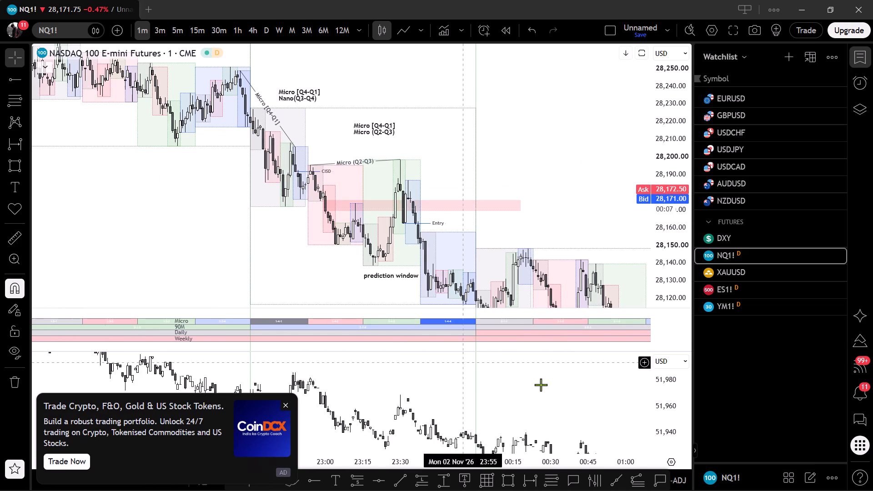
{"action": "left_click", "coordinate": [610, 362]}
{"action": "left_click", "coordinate": [284, 403]}
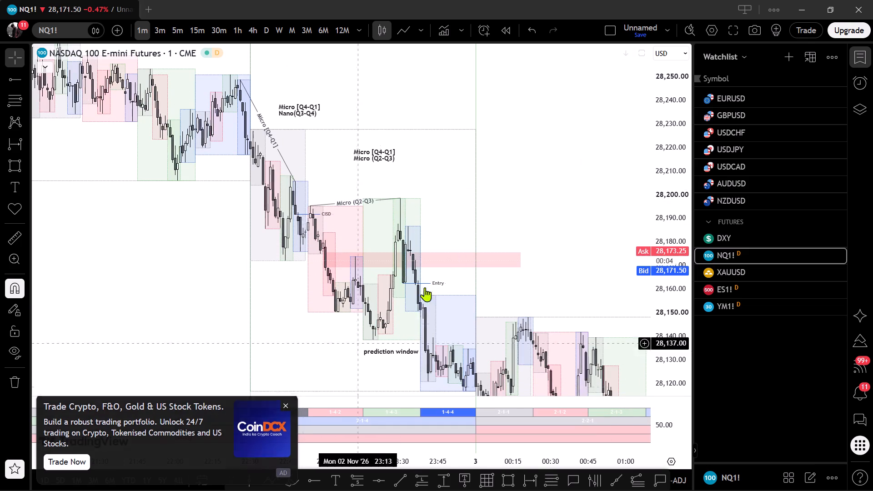
{"action": "left_click", "coordinate": [512, 200]}
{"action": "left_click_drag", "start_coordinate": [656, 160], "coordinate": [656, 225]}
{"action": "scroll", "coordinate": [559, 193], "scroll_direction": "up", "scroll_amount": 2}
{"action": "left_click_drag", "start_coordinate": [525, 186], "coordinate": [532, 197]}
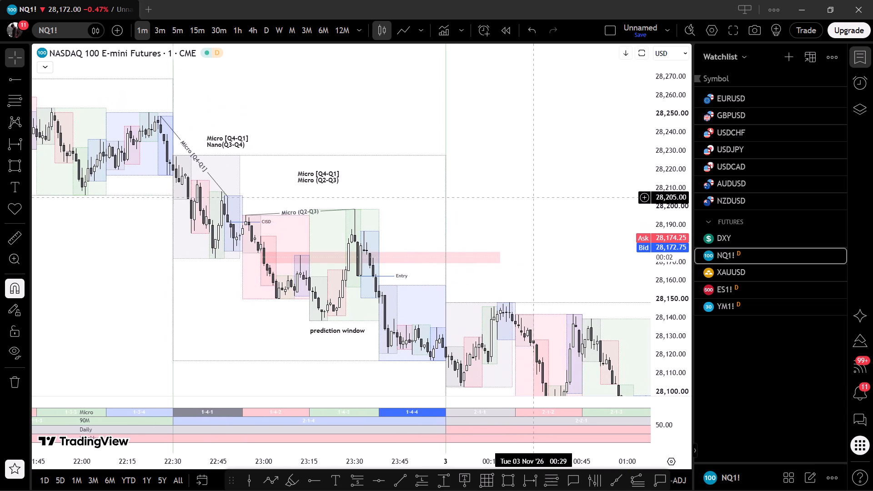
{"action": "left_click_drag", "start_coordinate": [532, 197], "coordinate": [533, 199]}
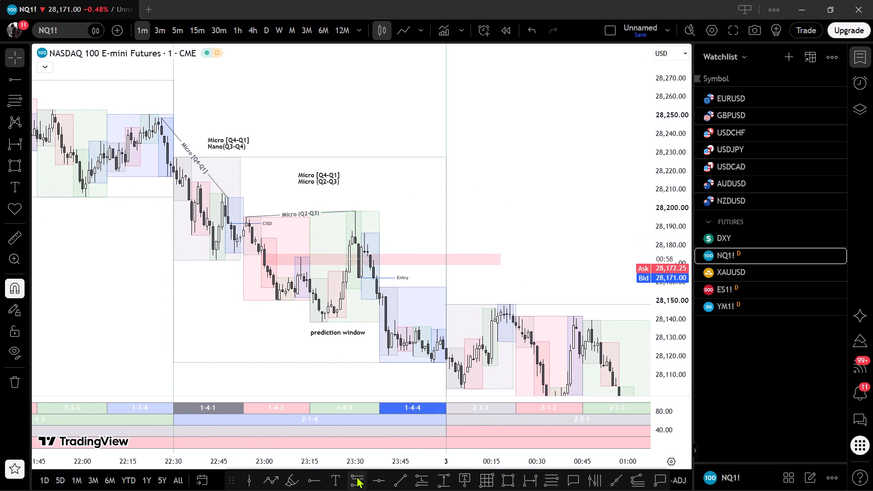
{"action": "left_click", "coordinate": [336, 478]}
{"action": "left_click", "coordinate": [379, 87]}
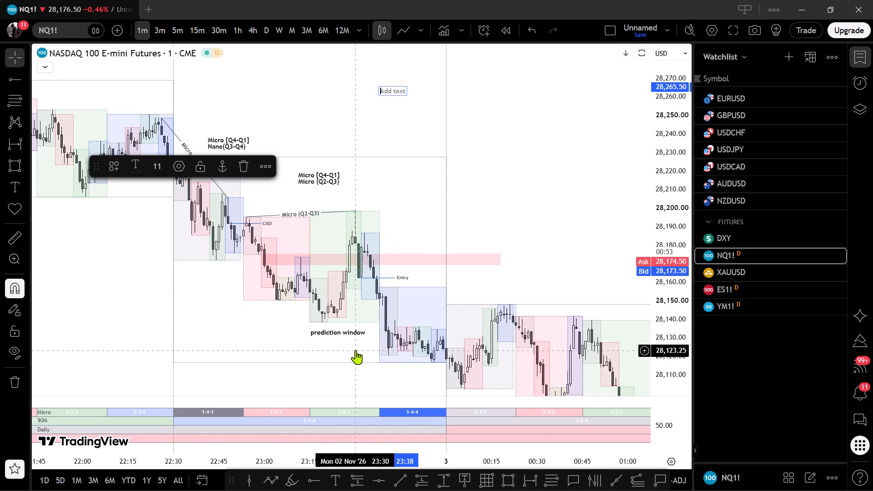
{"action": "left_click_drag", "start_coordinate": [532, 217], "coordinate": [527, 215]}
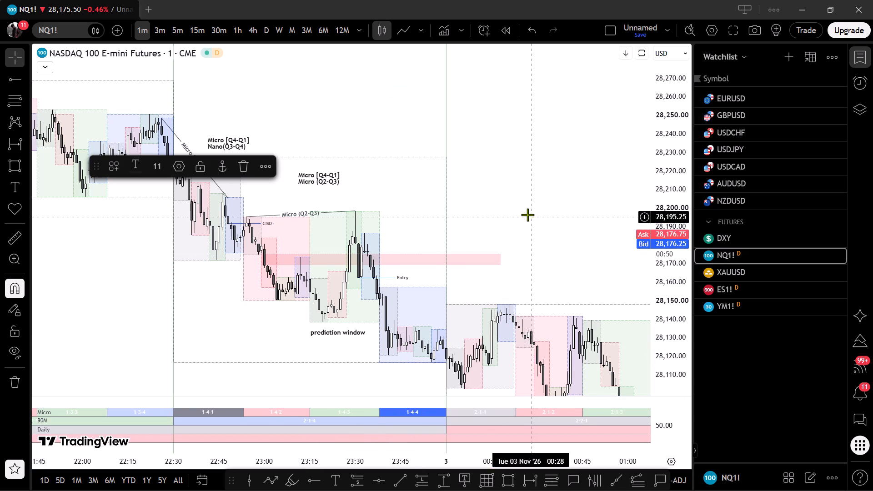
Add a text note reading "Tuesday 3/11/26" in the empty area above the price action, at about 28,260 and 23:26.
{"action": "left_click_drag", "start_coordinate": [527, 215], "coordinate": [492, 192]}
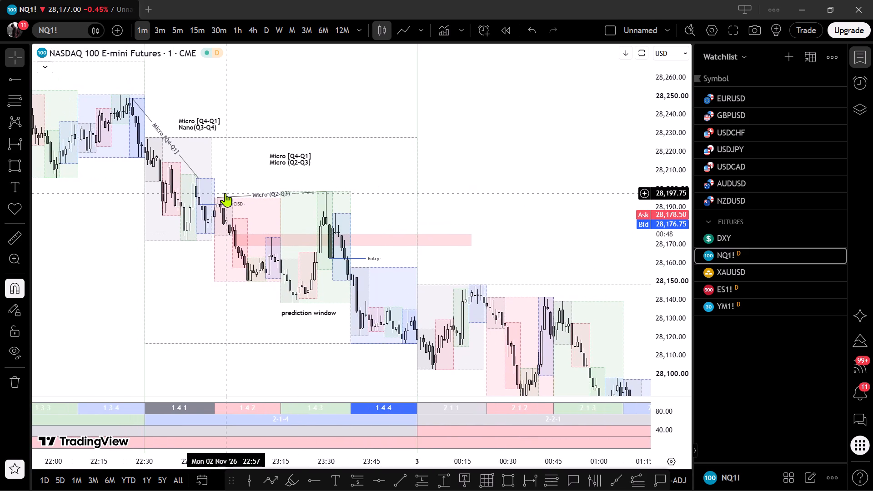
{"action": "left_click_drag", "start_coordinate": [490, 115], "coordinate": [533, 164]}
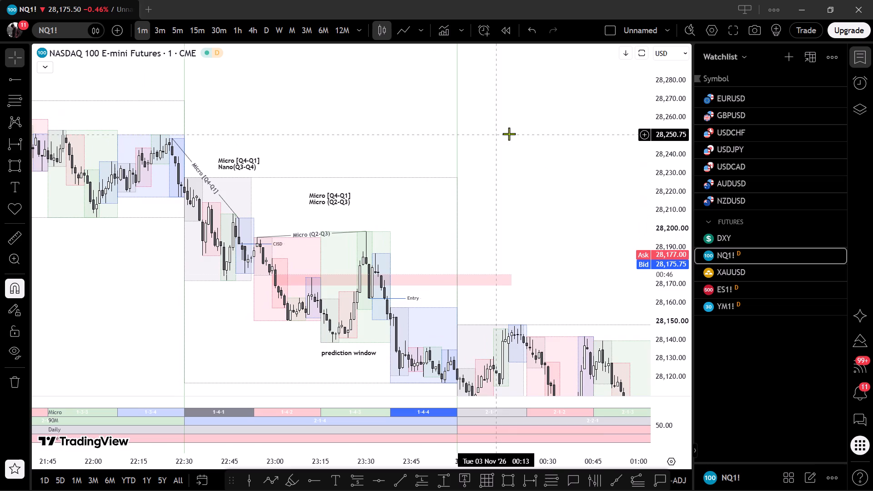
{"action": "left_click_drag", "start_coordinate": [665, 124], "coordinate": [656, 200]}
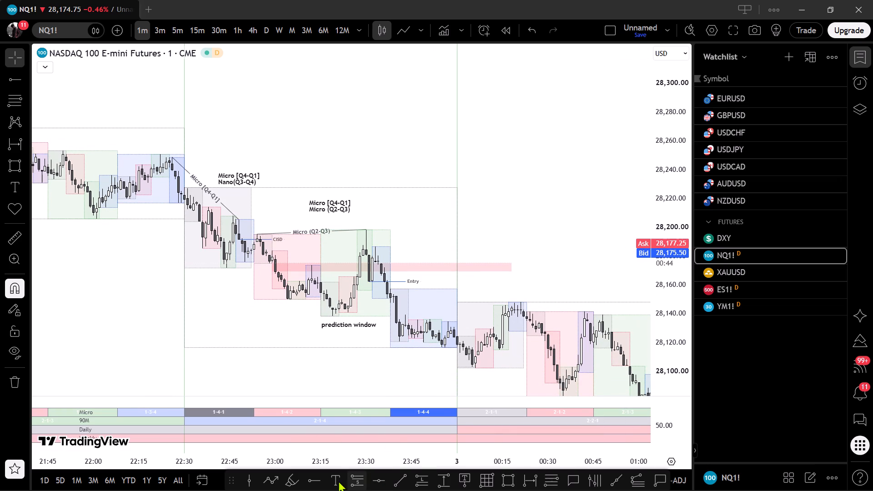
{"action": "left_click", "coordinate": [331, 482]}
{"action": "left_click", "coordinate": [354, 141]}
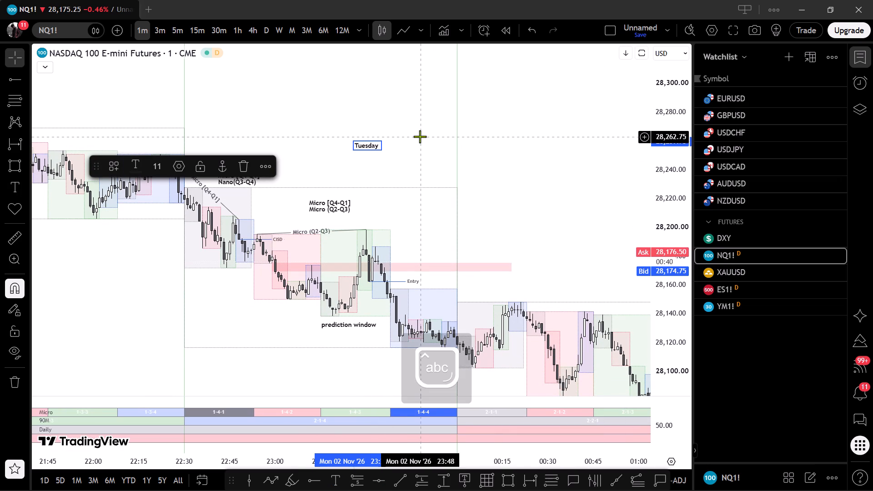
{"action": "type", "text": "22"}
{"action": "key", "text": "BackSpace"}
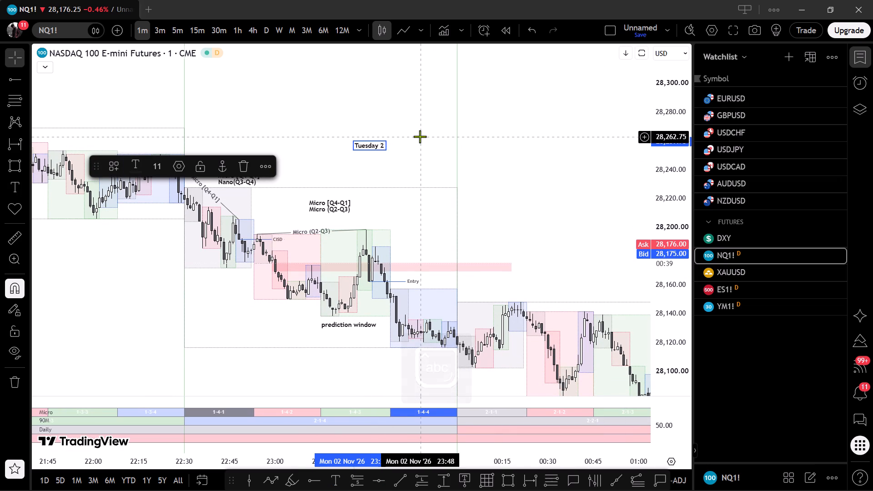
{"action": "key", "text": "BackSpace"}
{"action": "type", "text": "3/11/26"}
Extend the date note with the line "DQ1 | 90m Q4", leaving one blank line beneath the date.
{"action": "key", "text": "Return"}
{"action": "key", "text": "Return"}
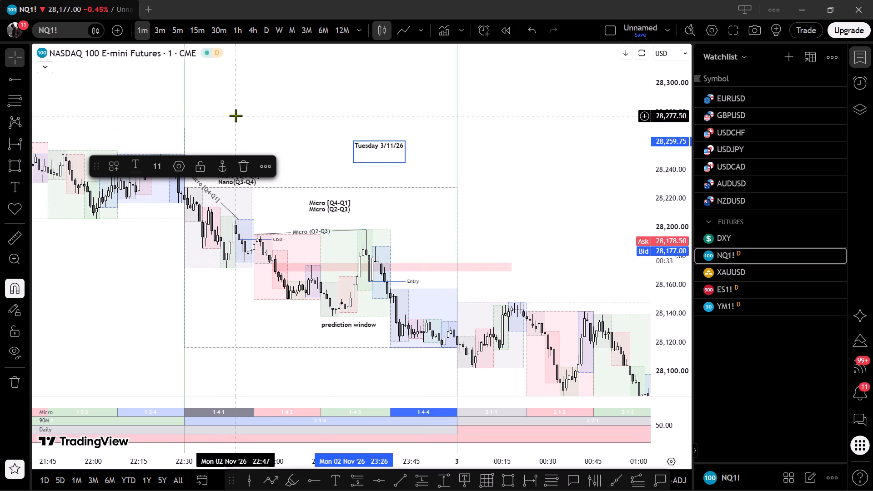
{"action": "key", "text": "d"}
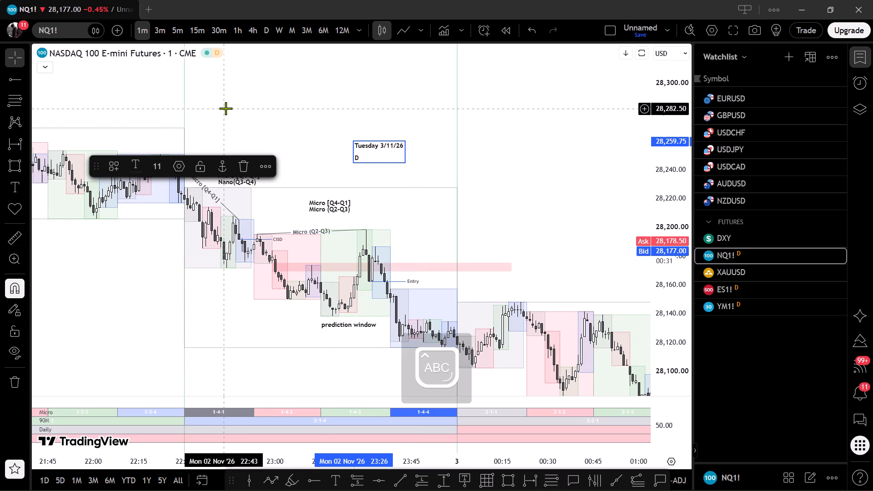
{"action": "type", "text": "Q1"}
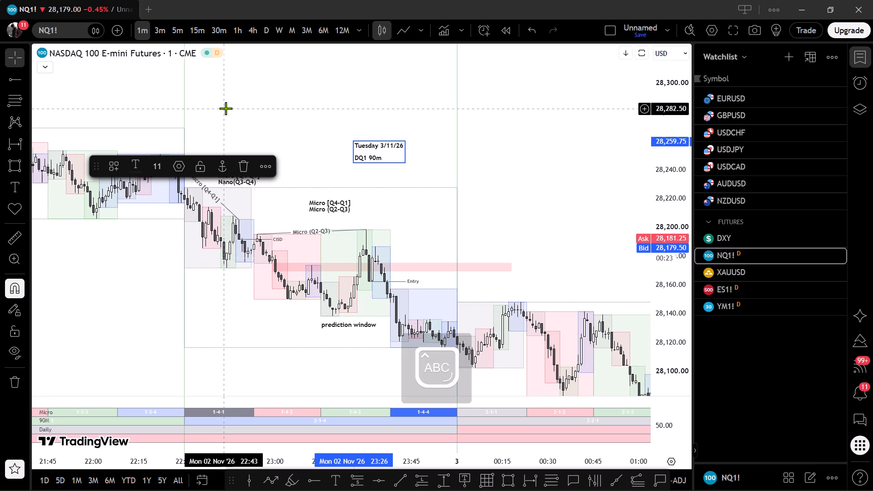
{"action": "type", "text": "Q4"}
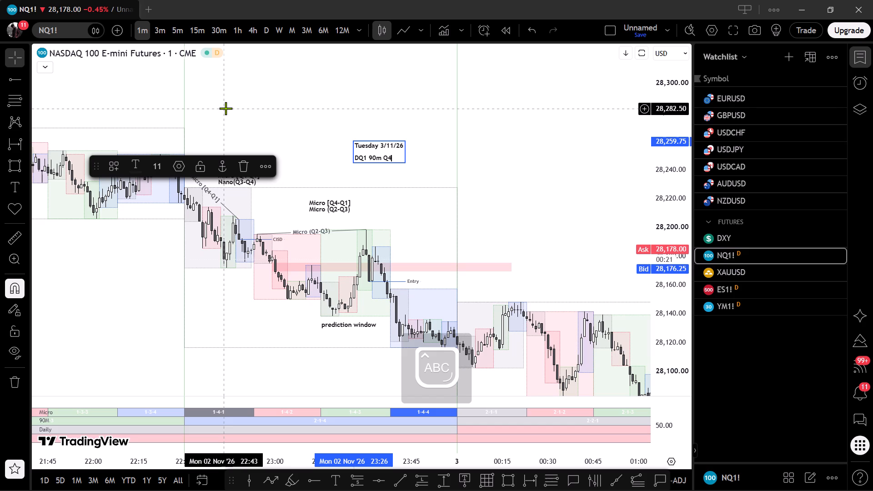
{"action": "left_click", "coordinate": [359, 160]}
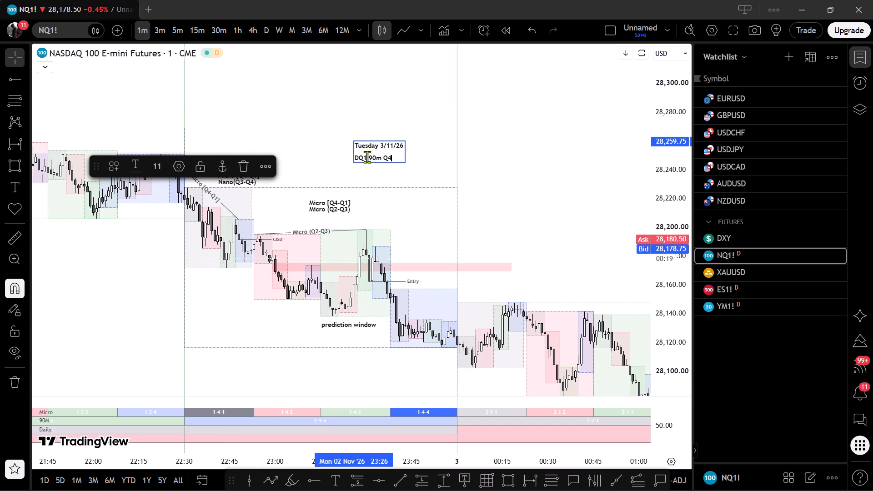
{"action": "key", "text": "space"}
{"action": "left_click", "coordinate": [364, 160]}
{"action": "left_click", "coordinate": [371, 158]}
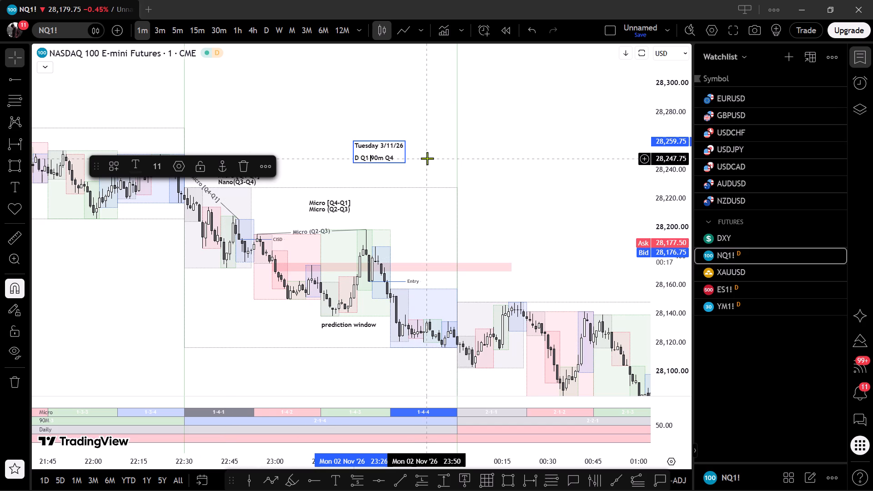
{"action": "type", "text": "|"}
{"action": "key", "text": "space"}
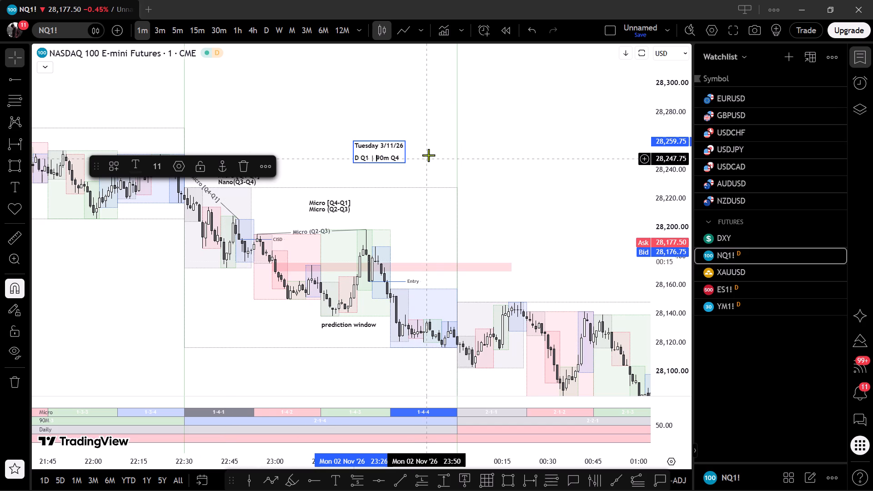
{"action": "left_click", "coordinate": [362, 158]}
{"action": "key", "text": "BackSpace"}
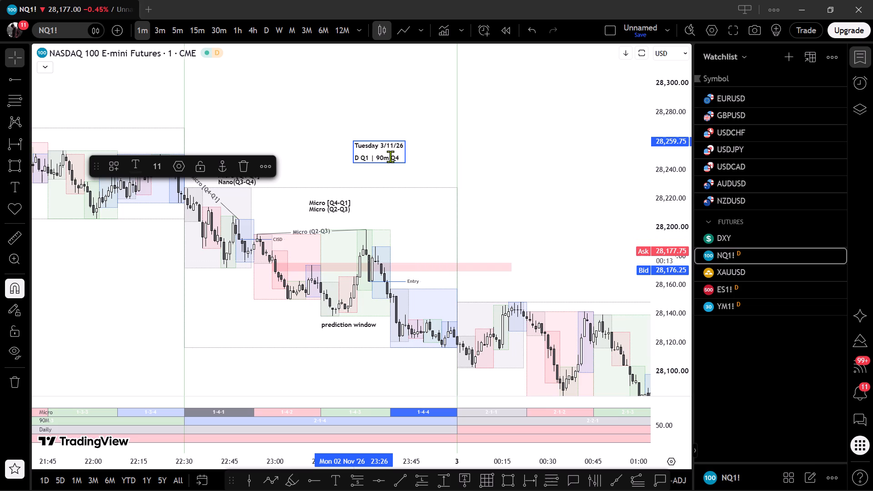
{"action": "left_click", "coordinate": [452, 142]}
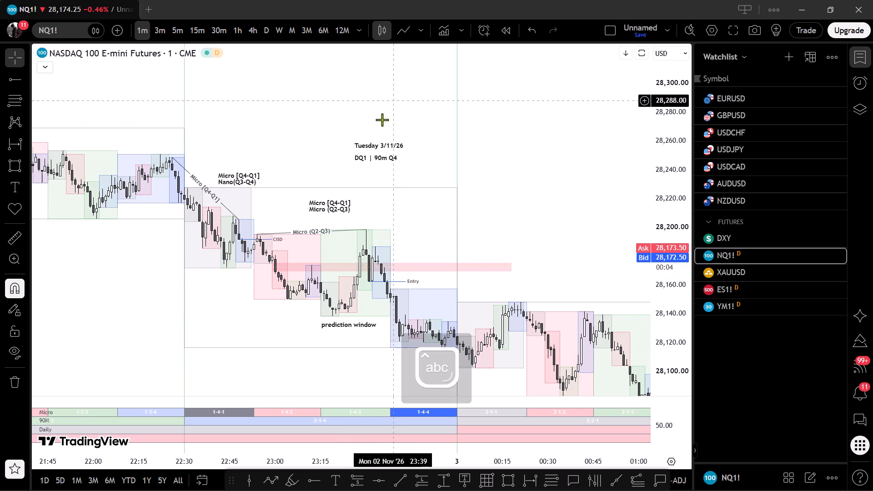
Move the date note slightly up and later in time, to about 28,266 at 23:28.
{"action": "left_click_drag", "start_coordinate": [374, 159], "coordinate": [382, 150]}
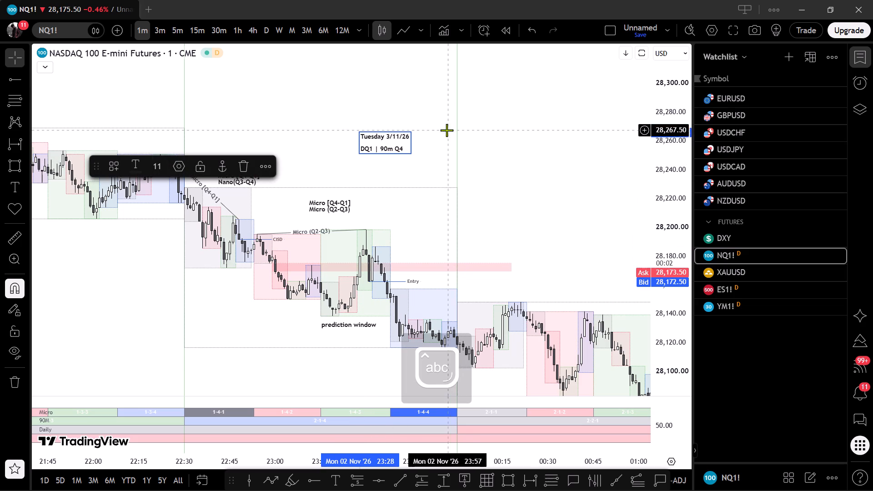
Add "w/YM" as the last line of the date note, separated from "DQ1 | 90m Q4" by a blank line.
{"action": "left_click", "coordinate": [408, 146]}
{"action": "key", "text": "Return"}
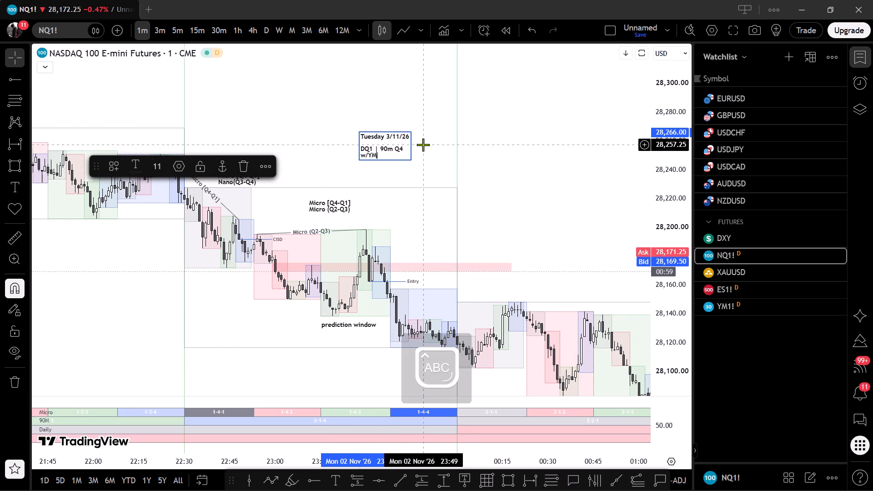
{"action": "left_click", "coordinate": [411, 147]}
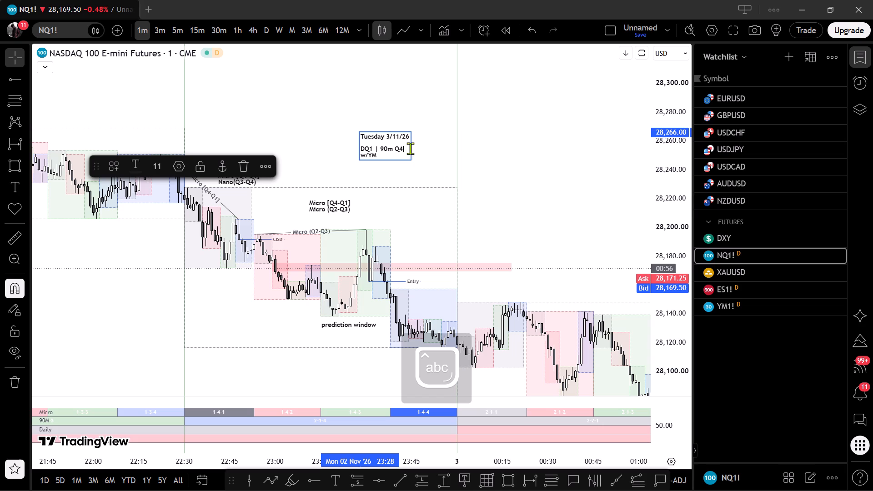
{"action": "key", "text": "Return"}
{"action": "left_click", "coordinate": [424, 110]}
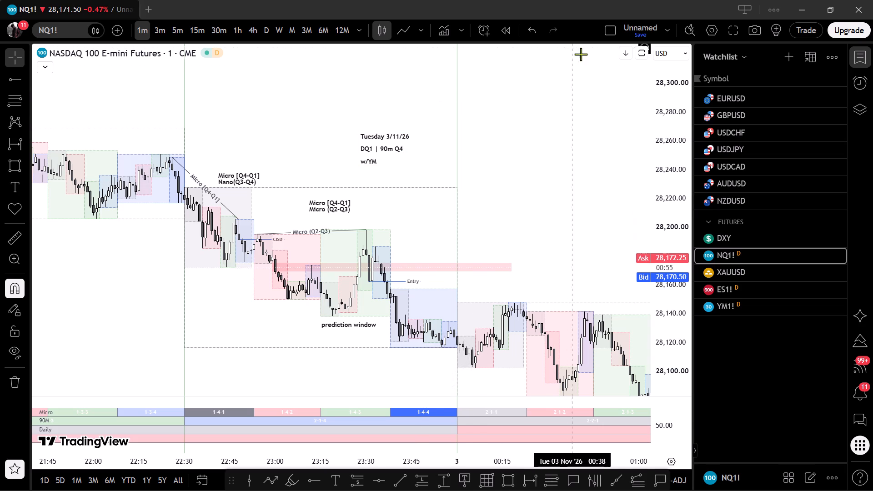
Frame the annotated NQ1! chart so the lower candles are included and download a snapshot image of it.
{"action": "left_click_drag", "start_coordinate": [625, 142], "coordinate": [627, 120]}
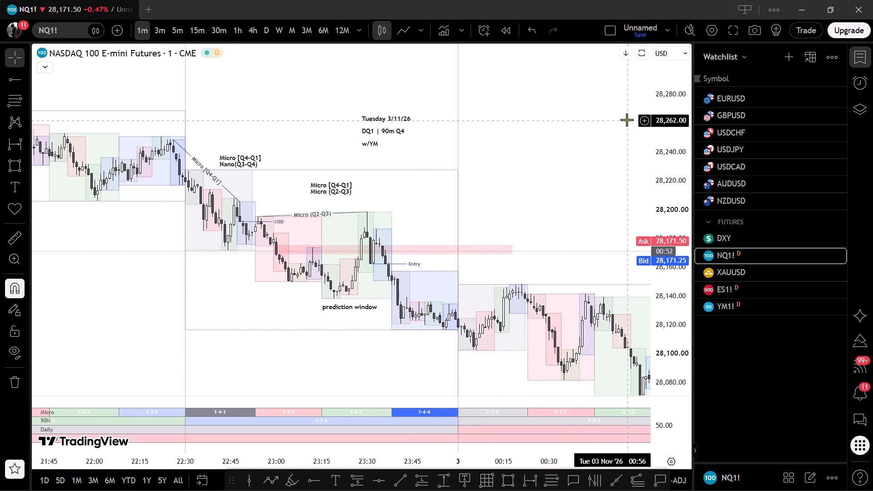
{"action": "left_click", "coordinate": [750, 35]}
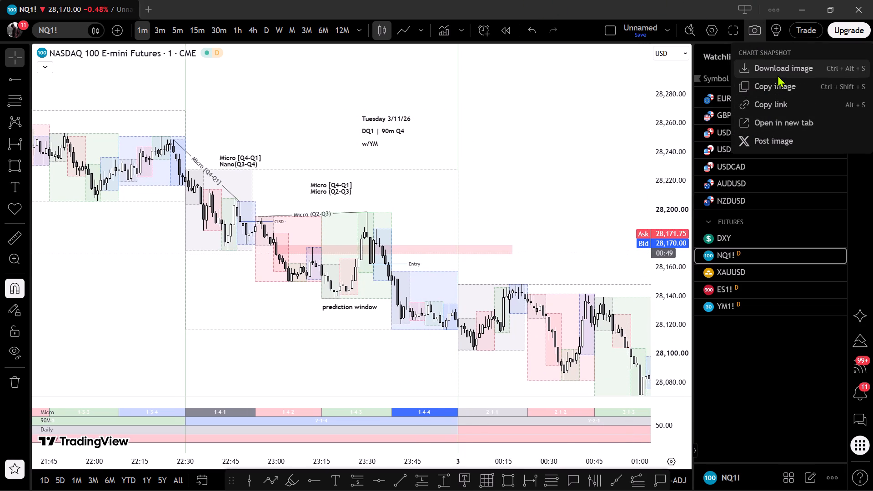
{"action": "left_click", "coordinate": [778, 75]}
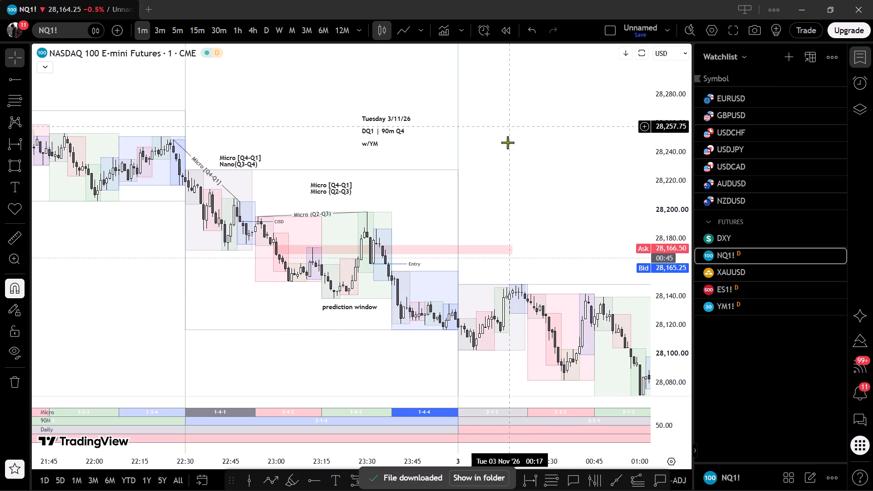
Switch to File Explorer.
{"action": "left_click", "coordinate": [154, 480]}
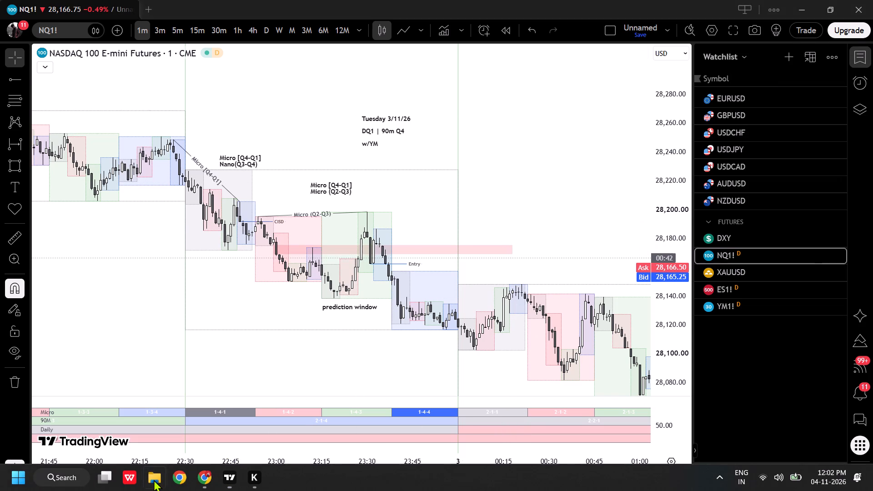
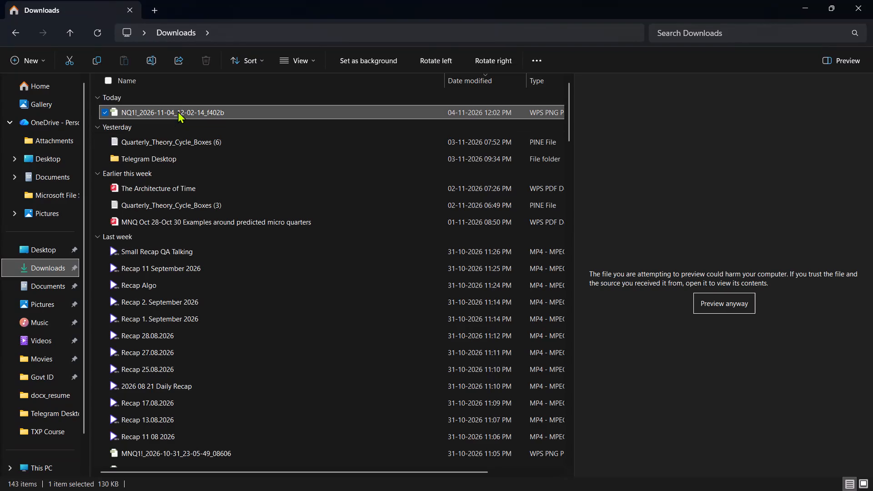
Rename the newly downloaded NQ1! snapshot image in Downloads as "tuesday 3-11 DQ1 90mQ4".
{"action": "left_click", "coordinate": [146, 60]}
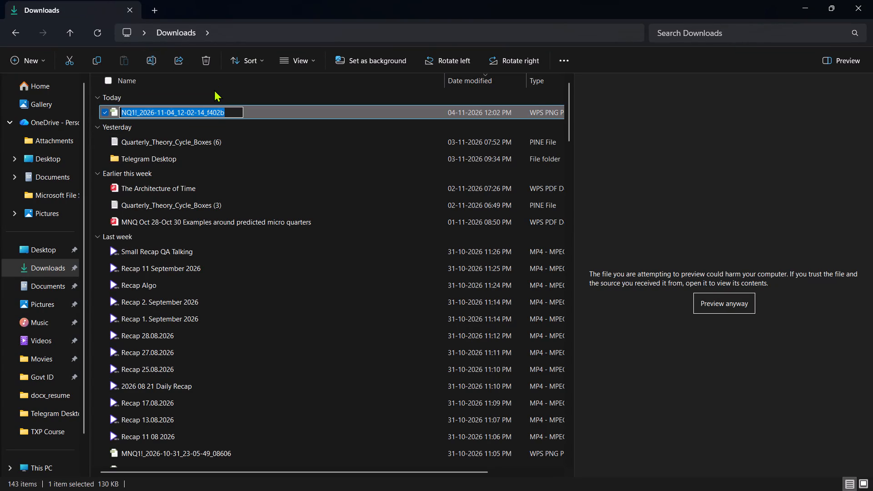
{"action": "type", "text": "tuesday"}
{"action": "key", "text": "space"}
{"action": "type", "text": "2-"}
{"action": "key", "text": "BackSpace"}
{"action": "key", "text": "BackSpace"}
{"action": "type", "text": "3-11"}
{"action": "key", "text": "space"}
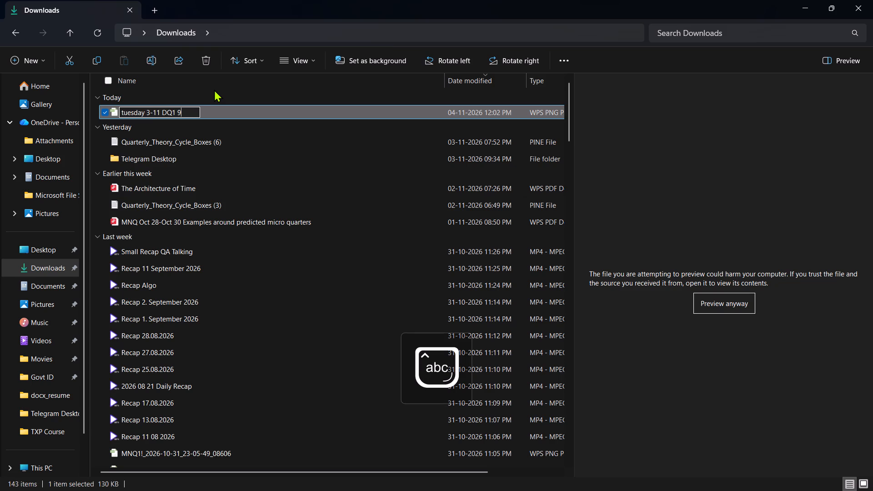
{"action": "type", "text": "Q4"}
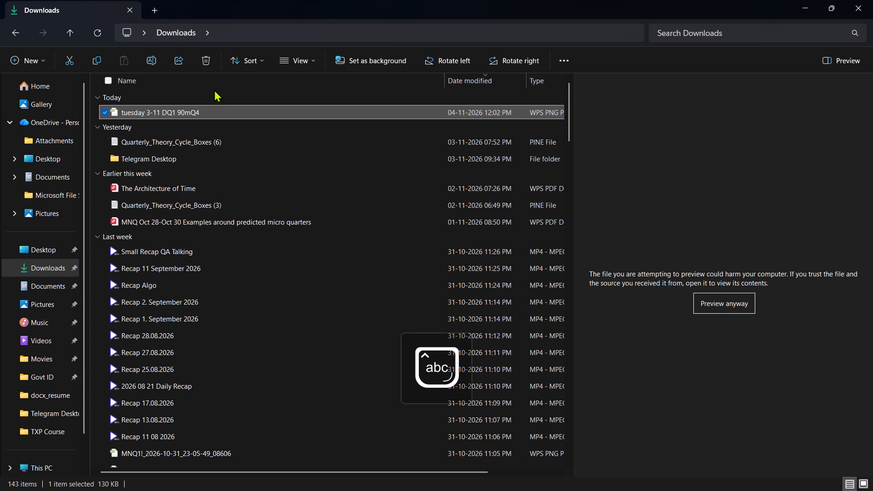
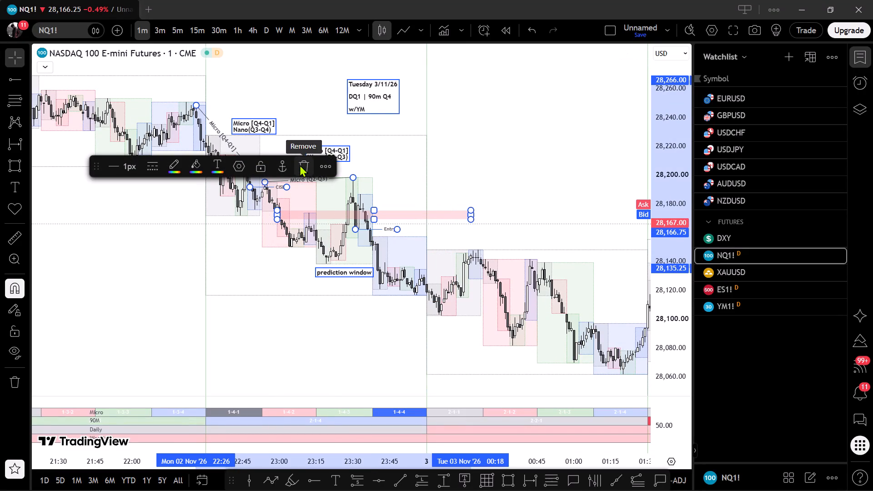
Delete all the selected annotation drawings from the NQ1! one-minute chart.
{"action": "left_click", "coordinate": [300, 165]}
Switch to the browser and check the Micro Sequences Forecast on the Education and Concepts Miro board.
{"action": "left_click_drag", "start_coordinate": [443, 171], "coordinate": [207, 128]}
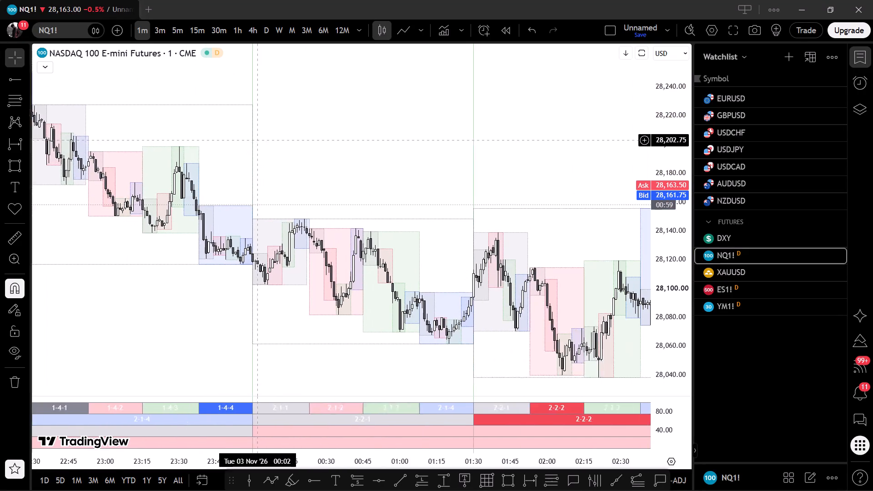
{"action": "left_click_drag", "start_coordinate": [207, 128], "coordinate": [203, 126]}
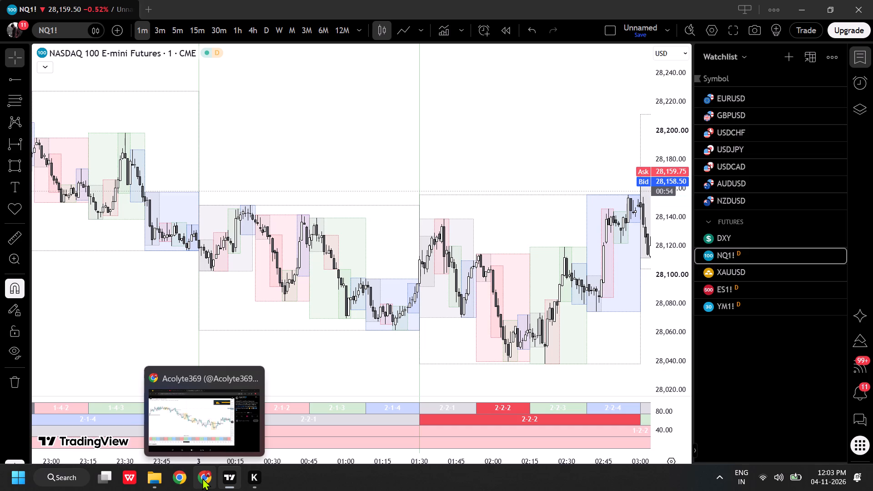
{"action": "left_click", "coordinate": [203, 477]}
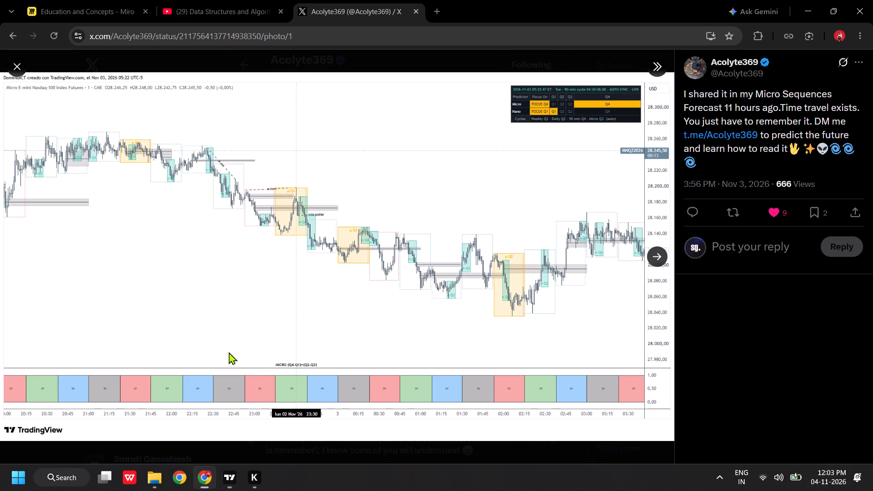
{"action": "left_click", "coordinate": [91, 0]}
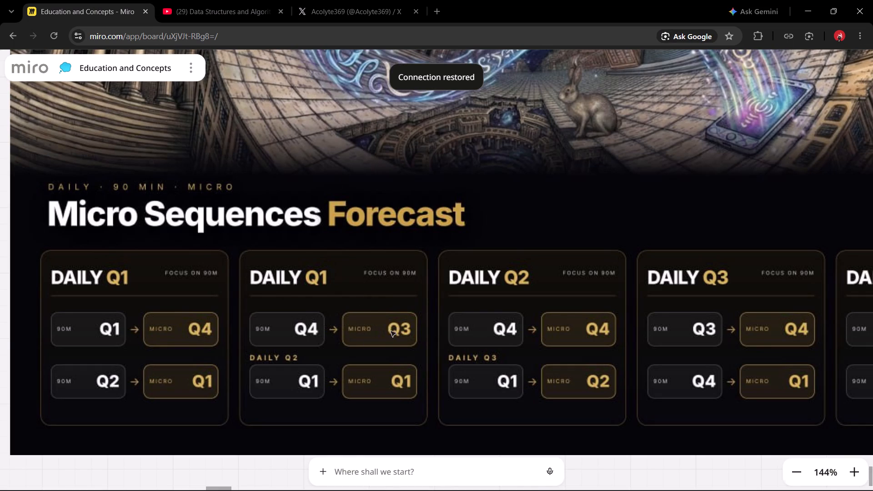
{"action": "middle_click_drag", "start_coordinate": [546, 342], "coordinate": [368, 338]}
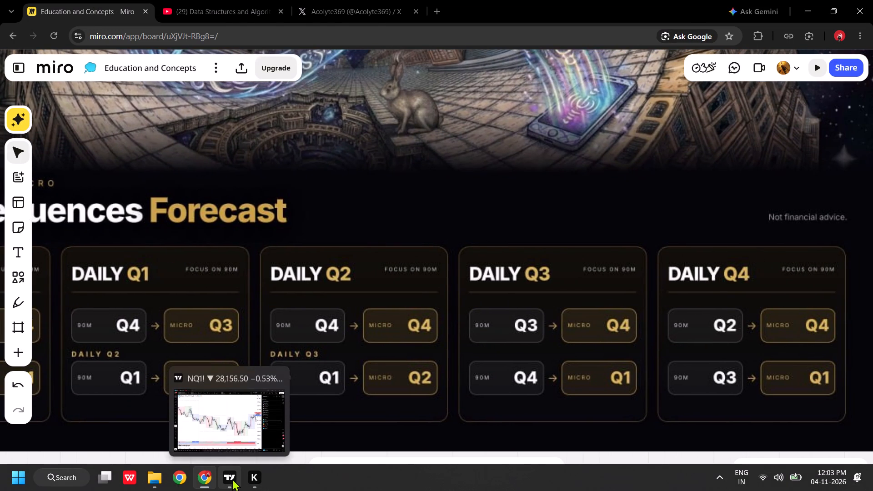
{"action": "left_click", "coordinate": [232, 479]}
Back in TradingView, examine the 2-2-1 and 2-2-2 90-minute quarters and their Micro quarters on NQ1! for Tuesday 3 November.
{"action": "left_click_drag", "start_coordinate": [499, 379], "coordinate": [316, 313]}
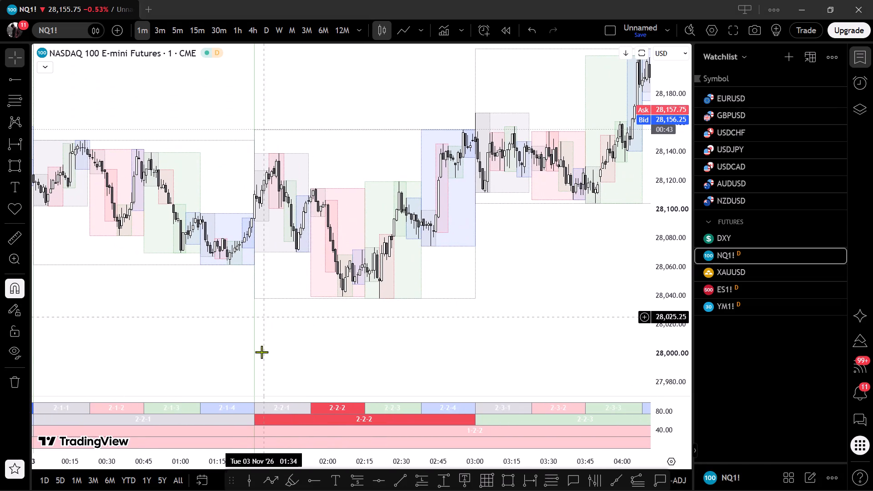
{"action": "scroll", "coordinate": [428, 331], "scroll_direction": "up", "scroll_amount": 3}
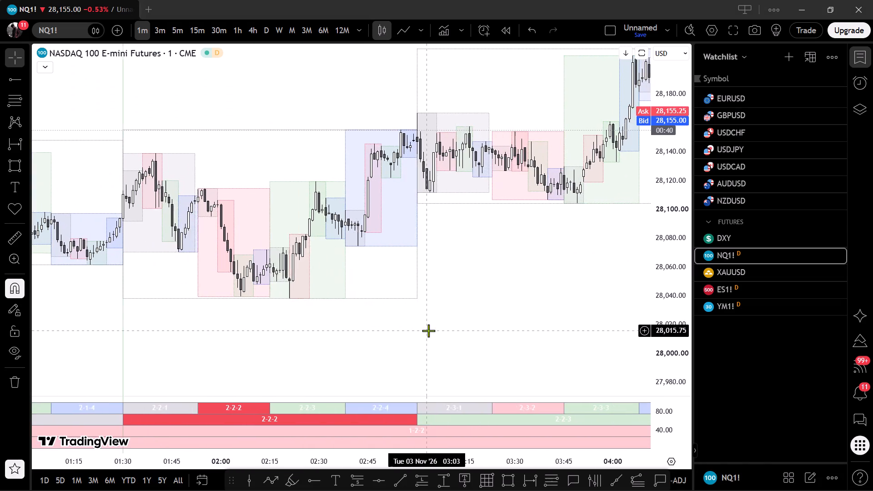
{"action": "left_click_drag", "start_coordinate": [426, 331], "coordinate": [352, 348]}
{"action": "left_click_drag", "start_coordinate": [660, 334], "coordinate": [658, 322]}
{"action": "left_click_drag", "start_coordinate": [462, 322], "coordinate": [484, 323]}
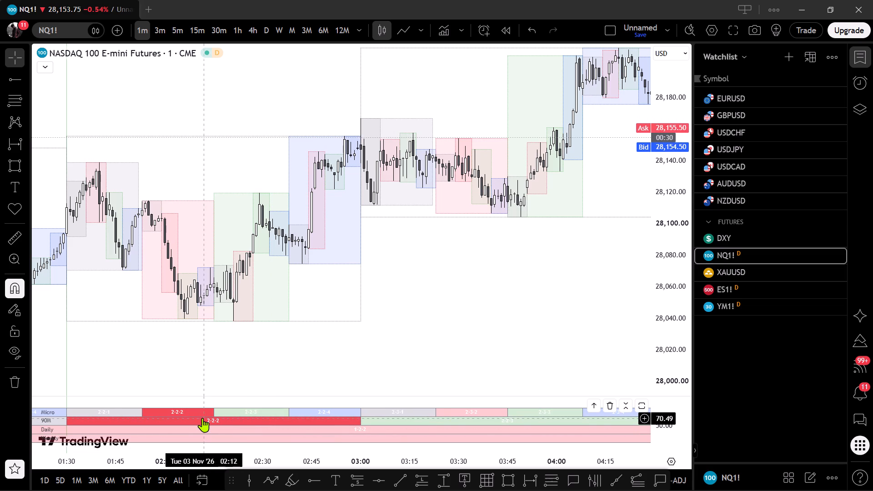
{"action": "left_click_drag", "start_coordinate": [321, 344], "coordinate": [402, 329]}
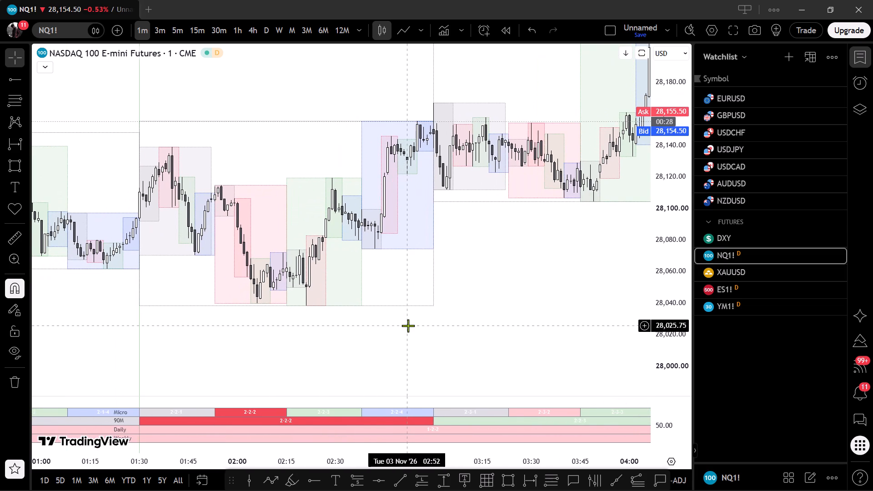
{"action": "scroll", "coordinate": [409, 324], "scroll_direction": "down", "scroll_amount": 4}
{"action": "left_click_drag", "start_coordinate": [479, 358], "coordinate": [283, 321]}
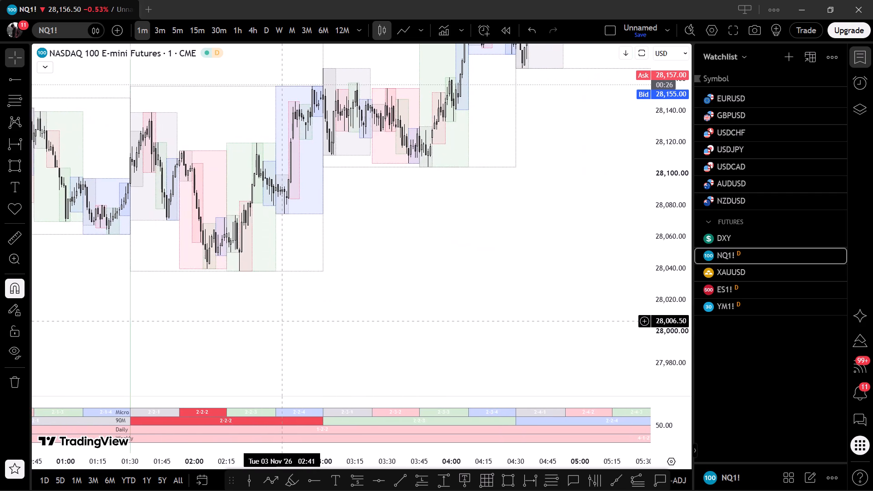
{"action": "left_click_drag", "start_coordinate": [283, 321], "coordinate": [411, 316]}
{"action": "scroll", "coordinate": [411, 316], "scroll_direction": "down", "scroll_amount": 1}
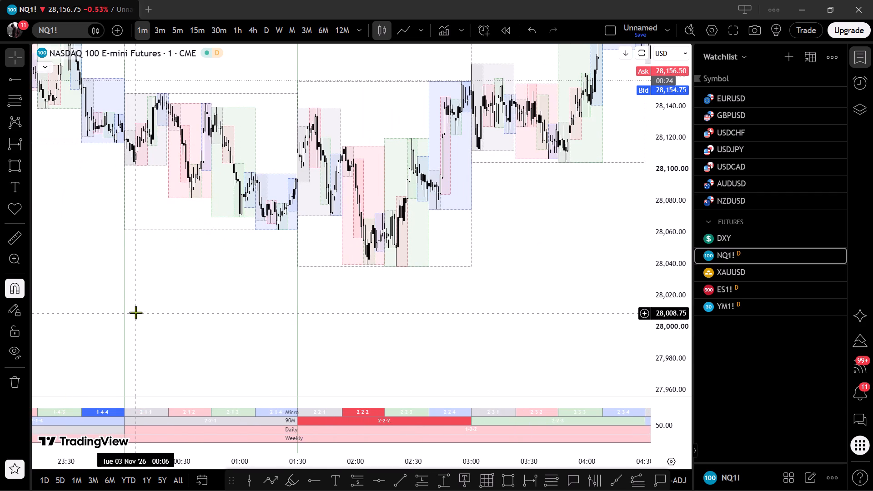
{"action": "left_click", "coordinate": [123, 309]}
{"action": "left_click", "coordinate": [306, 164]}
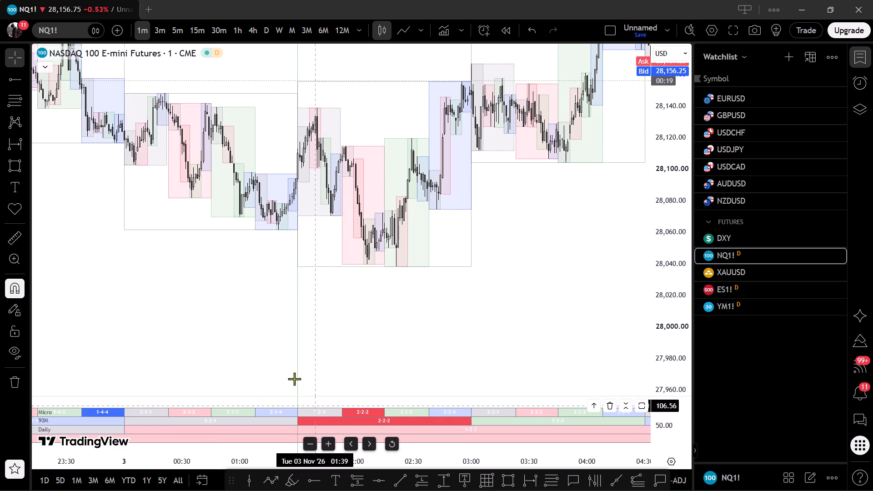
{"action": "left_click_drag", "start_coordinate": [177, 344], "coordinate": [291, 298]}
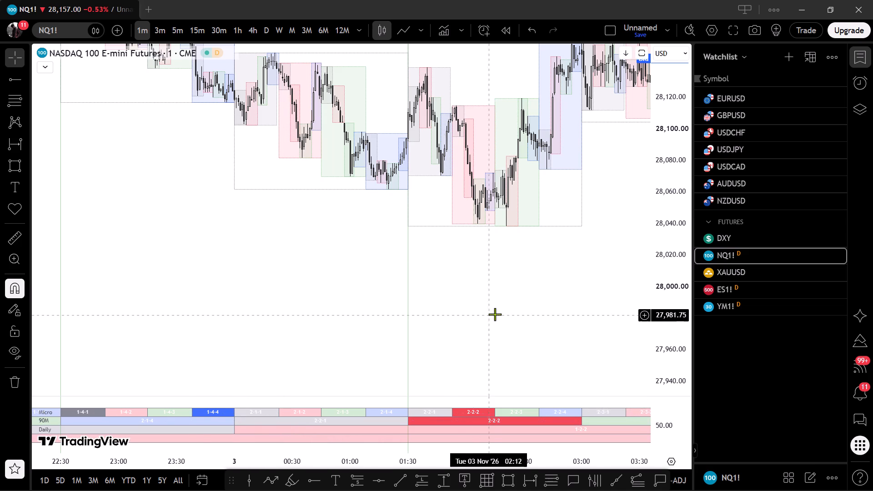
{"action": "scroll", "coordinate": [495, 314], "scroll_direction": "up", "scroll_amount": 2}
{"action": "left_click_drag", "start_coordinate": [436, 287], "coordinate": [365, 310]}
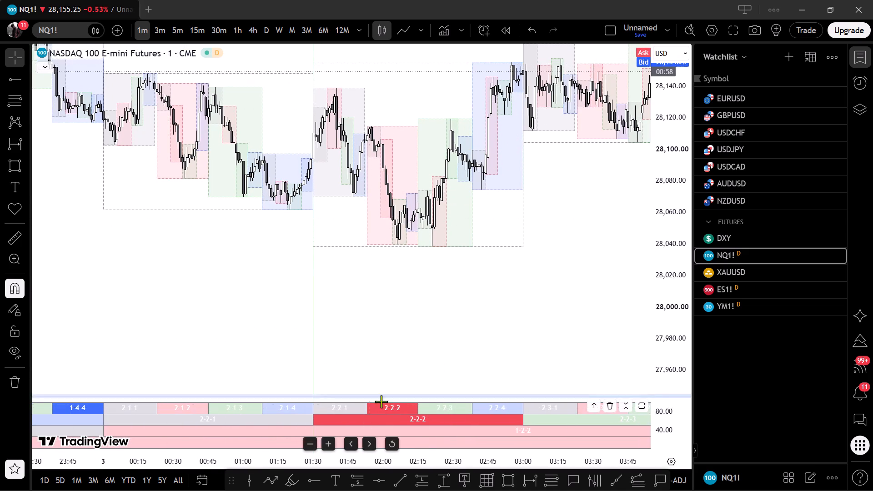
Remove the Quarter Sequences indicator shown below the price chart.
{"action": "left_click", "coordinate": [46, 60]}
{"action": "left_click", "coordinate": [45, 70]}
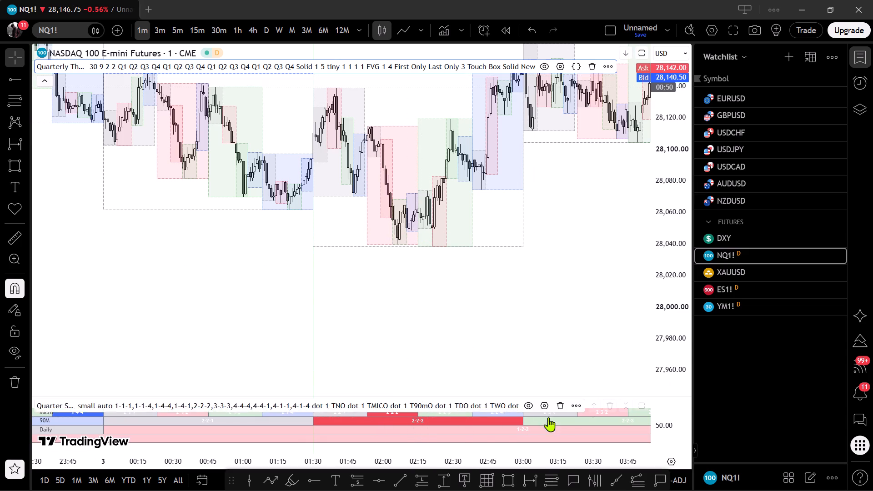
{"action": "left_click", "coordinate": [564, 404]}
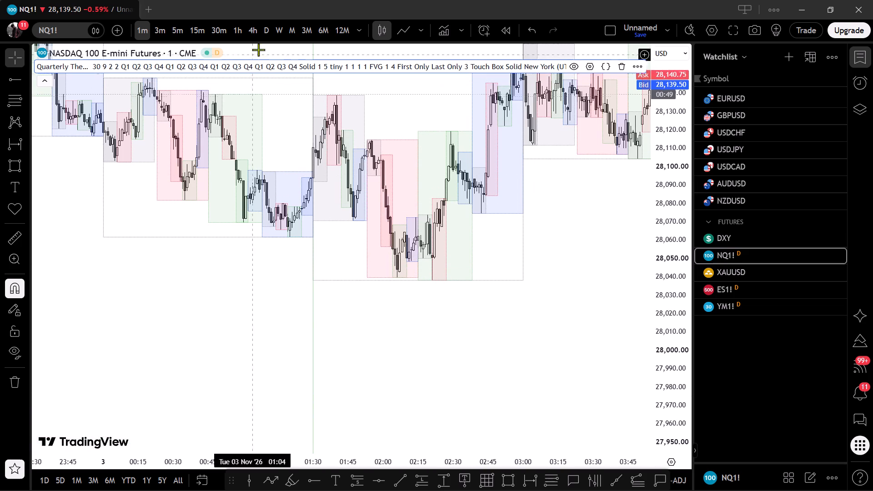
Remove OB Chain Model+ and QT PO3 Model+ from the favorite indicators.
{"action": "left_click", "coordinate": [442, 26]}
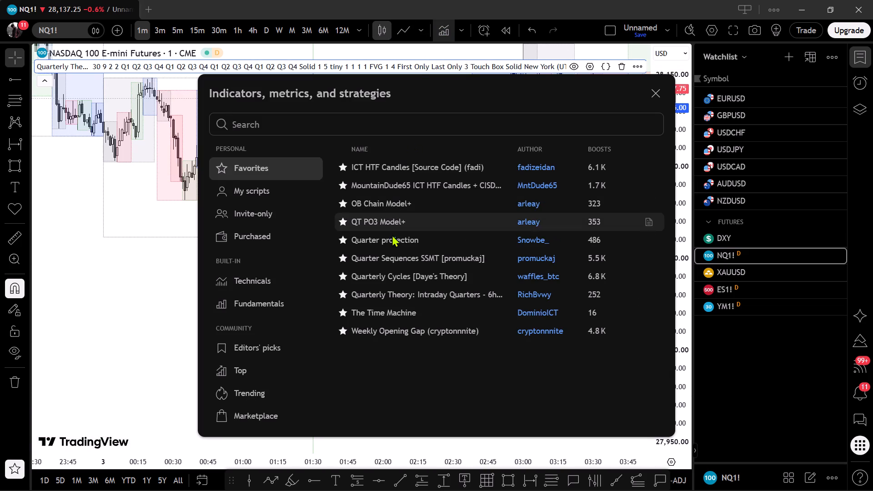
{"action": "left_click", "coordinate": [345, 202]}
{"action": "left_click", "coordinate": [341, 206]}
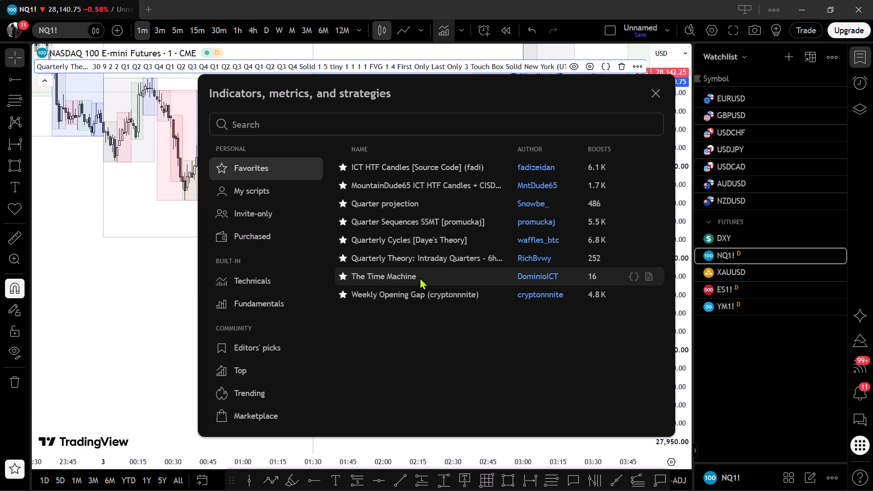
Add The Time Machine indicator by DominioICT to the NQ1! chart.
{"action": "left_click", "coordinate": [420, 277]}
{"action": "left_click", "coordinate": [651, 92]}
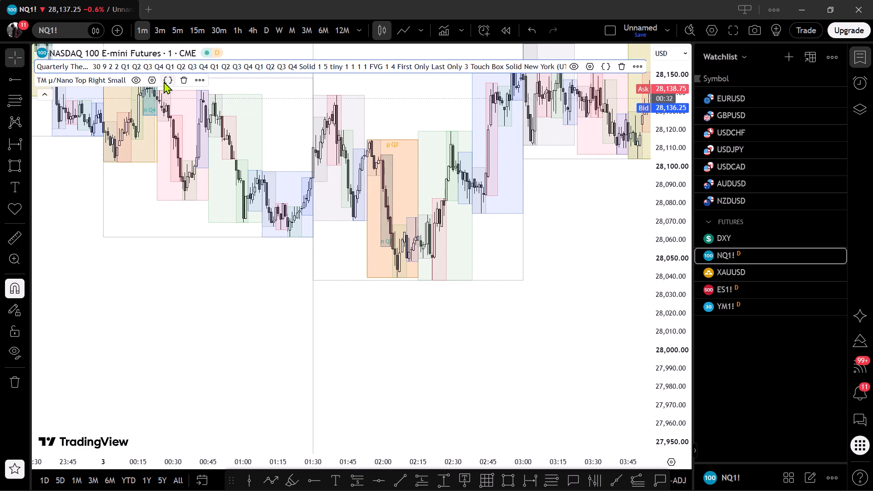
Recheck the forecast on the Miro board and examine The Time Machine's highlighted Micro and Nano quarters across Tuesday 3 November in TradingView.
{"action": "left_click", "coordinate": [204, 476]}
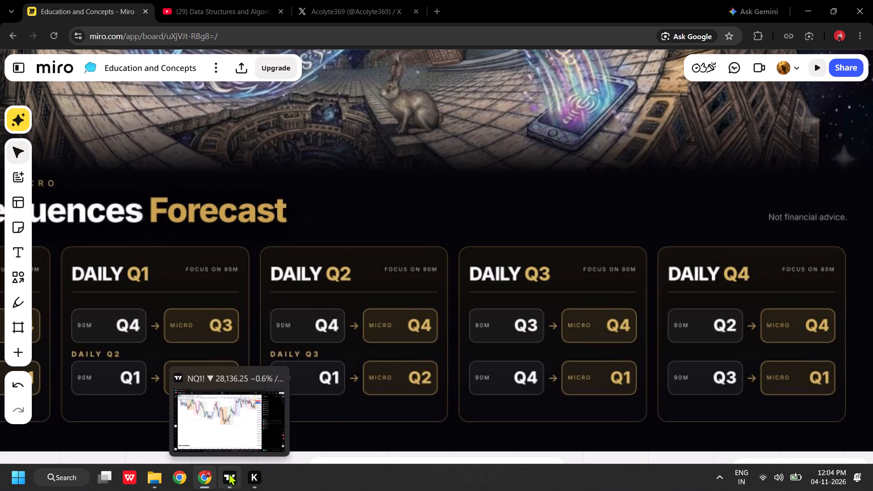
{"action": "left_click", "coordinate": [229, 473]}
{"action": "scroll", "coordinate": [515, 298], "scroll_direction": "down", "scroll_amount": 5}
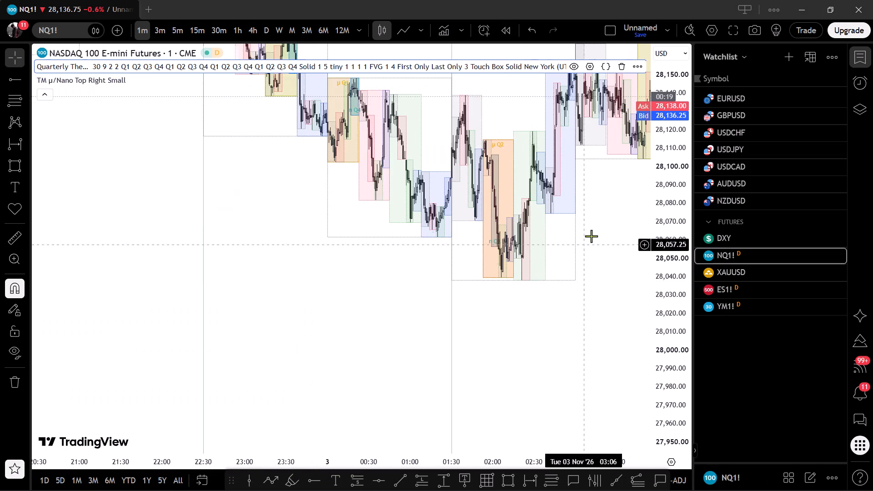
{"action": "left_click_drag", "start_coordinate": [659, 203], "coordinate": [656, 363]}
{"action": "left_click_drag", "start_coordinate": [572, 326], "coordinate": [252, 316]}
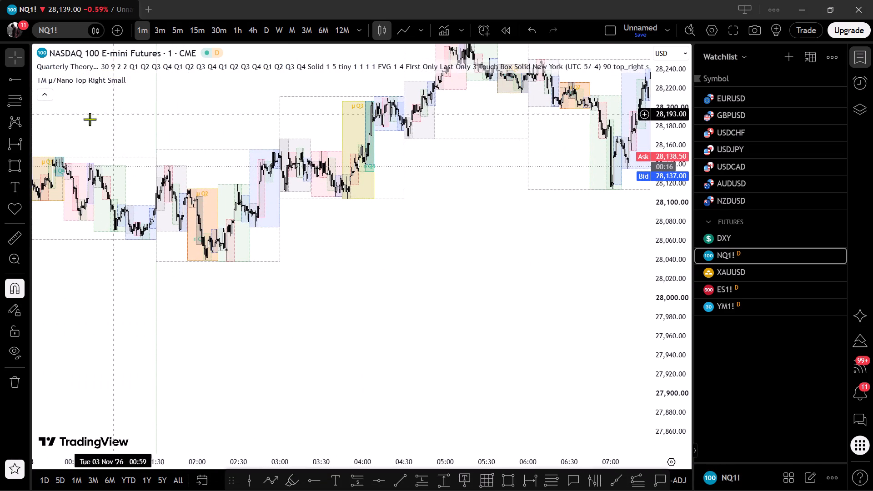
{"action": "left_click_drag", "start_coordinate": [459, 183], "coordinate": [227, 276]}
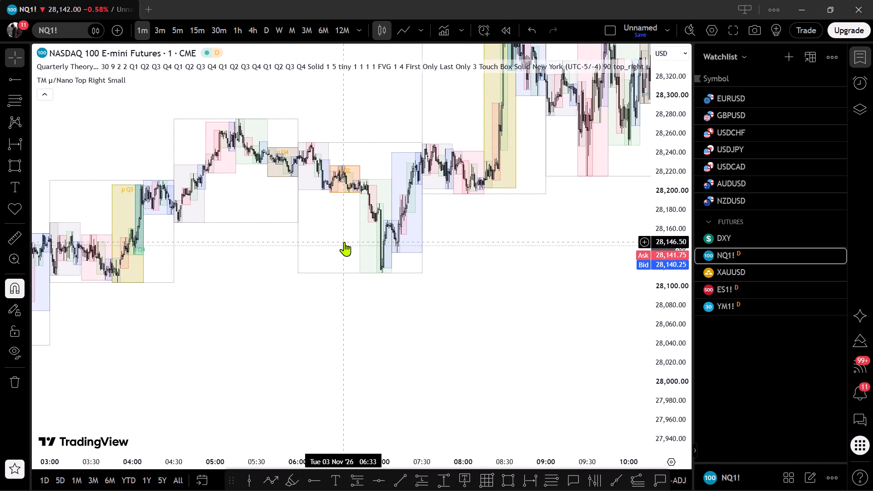
{"action": "scroll", "coordinate": [354, 297], "scroll_direction": "up", "scroll_amount": 4}
{"action": "left_click_drag", "start_coordinate": [353, 310], "coordinate": [471, 332]}
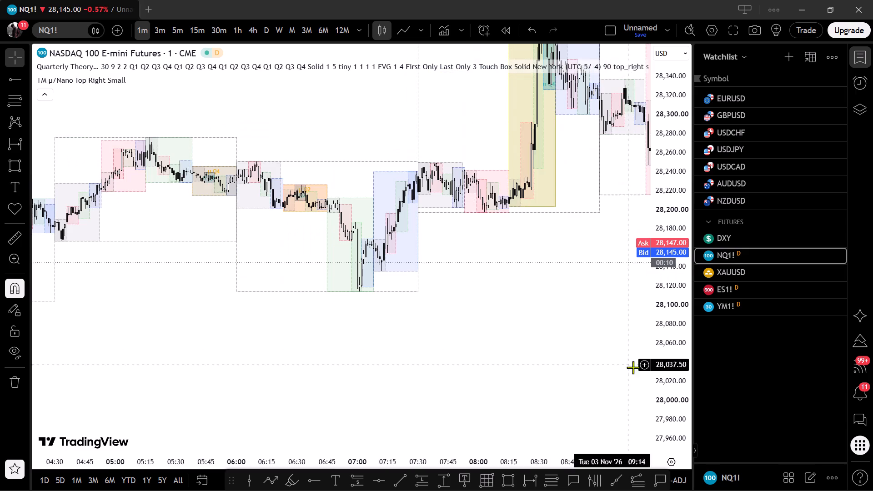
{"action": "left_click_drag", "start_coordinate": [676, 378], "coordinate": [648, 295]}
{"action": "left_click_drag", "start_coordinate": [525, 266], "coordinate": [451, 386]}
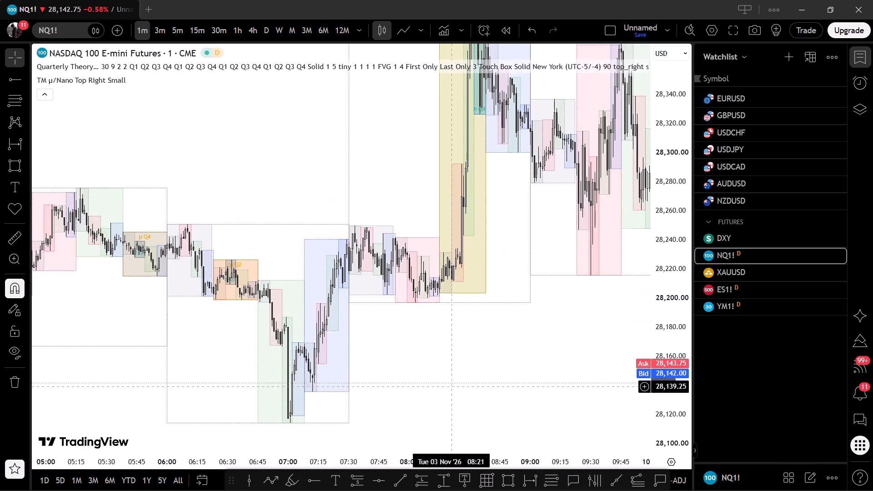
{"action": "left_click_drag", "start_coordinate": [451, 386], "coordinate": [638, 342]}
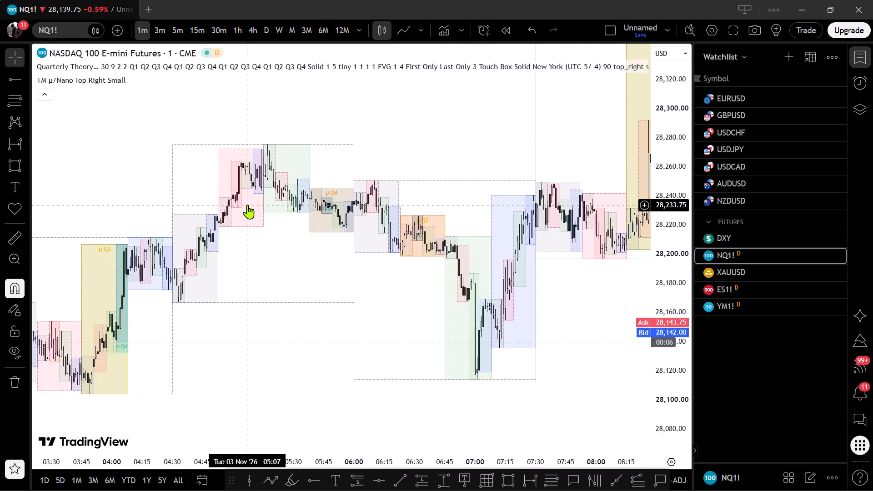
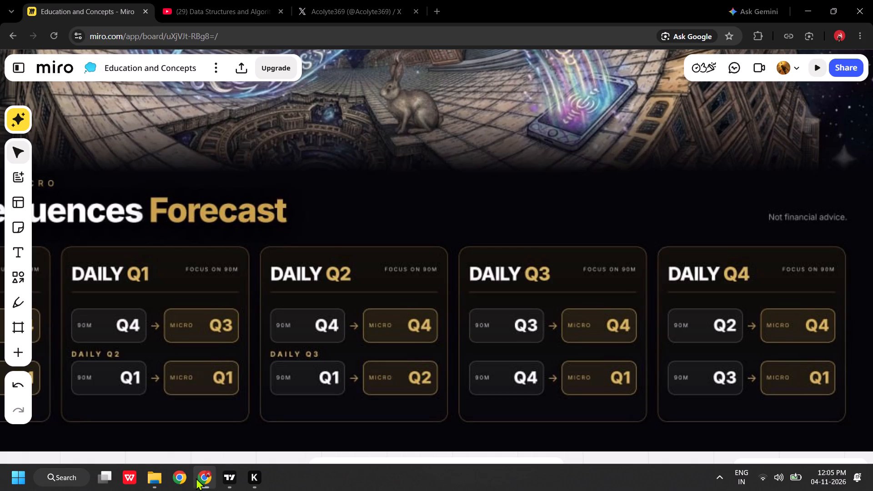
Compare the Sequences Forecast on the Miro board with The Time Machine's highlighted Micro and Nano quarters across Tuesday 3 November in TradingView.
{"action": "left_click", "coordinate": [222, 480]}
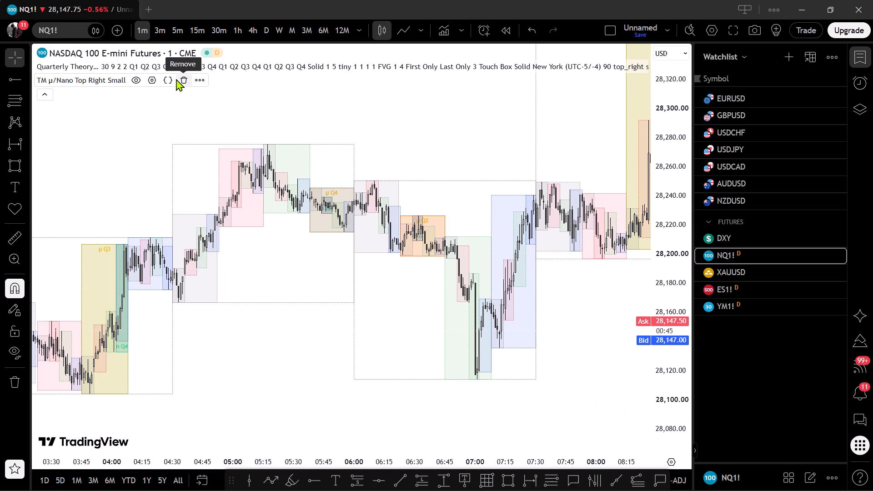
{"action": "left_click_drag", "start_coordinate": [161, 211], "coordinate": [436, 147]}
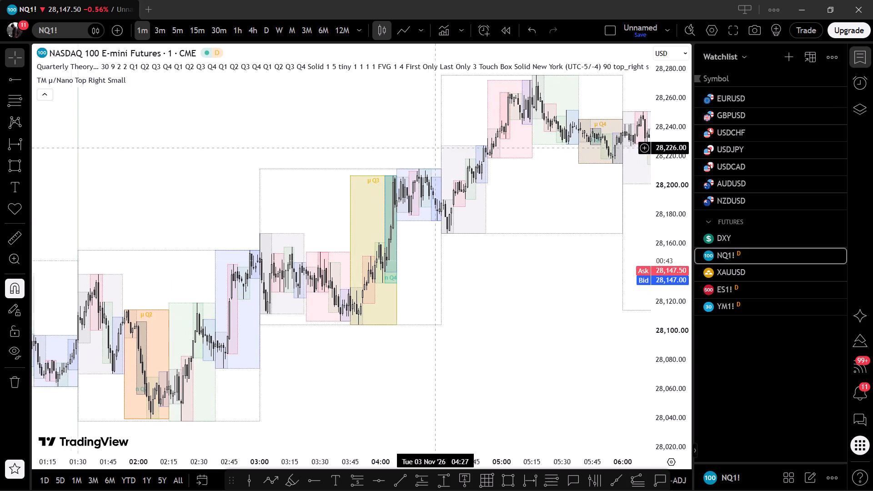
{"action": "left_click_drag", "start_coordinate": [436, 147], "coordinate": [440, 147]}
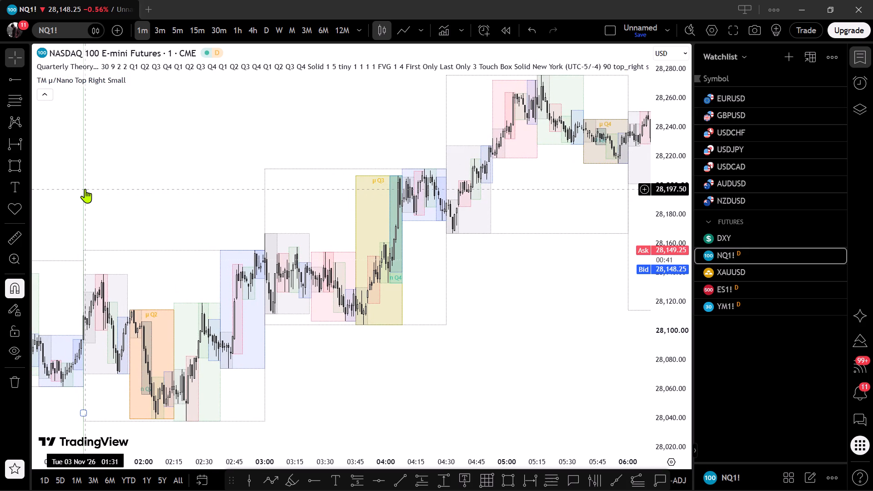
{"action": "left_click_drag", "start_coordinate": [157, 185], "coordinate": [367, 161]}
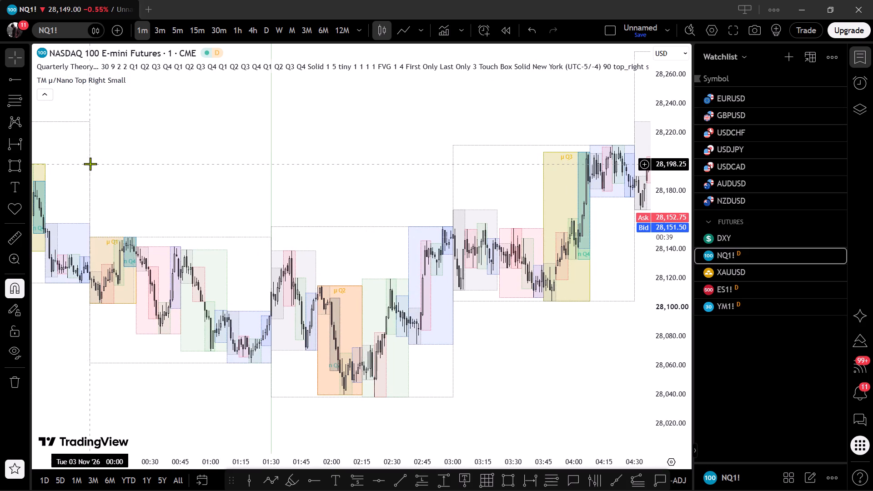
{"action": "left_click_drag", "start_coordinate": [456, 160], "coordinate": [256, 218]}
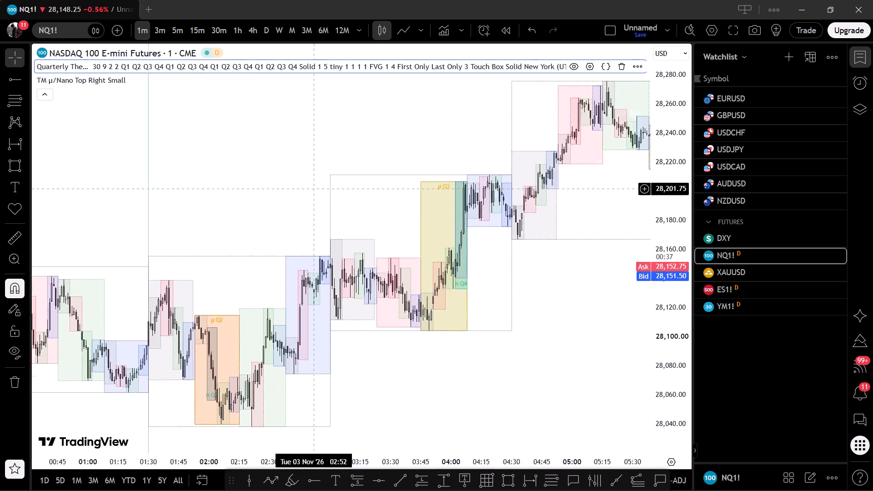
{"action": "left_click_drag", "start_coordinate": [256, 218], "coordinate": [127, 245]}
{"action": "left_click_drag", "start_coordinate": [427, 282], "coordinate": [237, 256]}
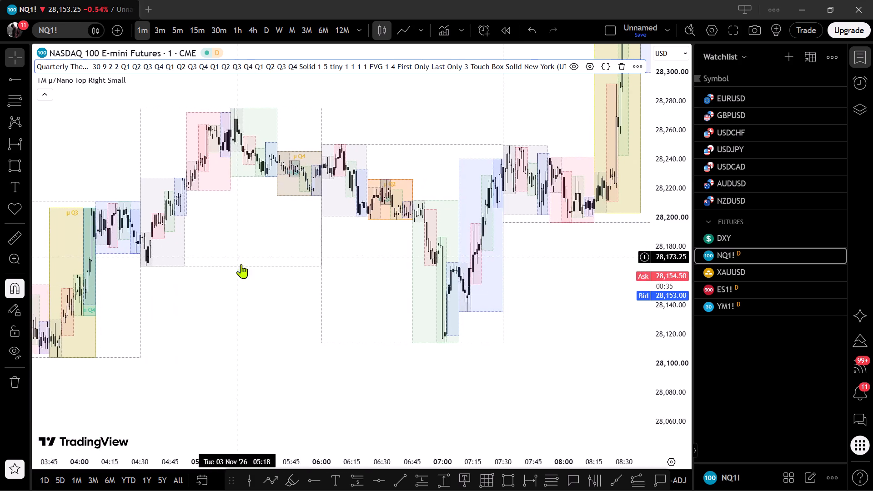
{"action": "left_click", "coordinate": [229, 479]}
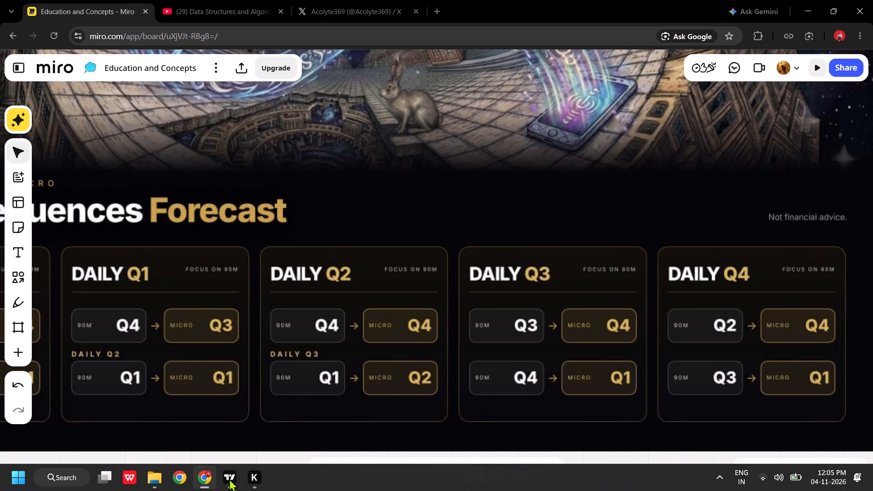
{"action": "left_click", "coordinate": [229, 479]}
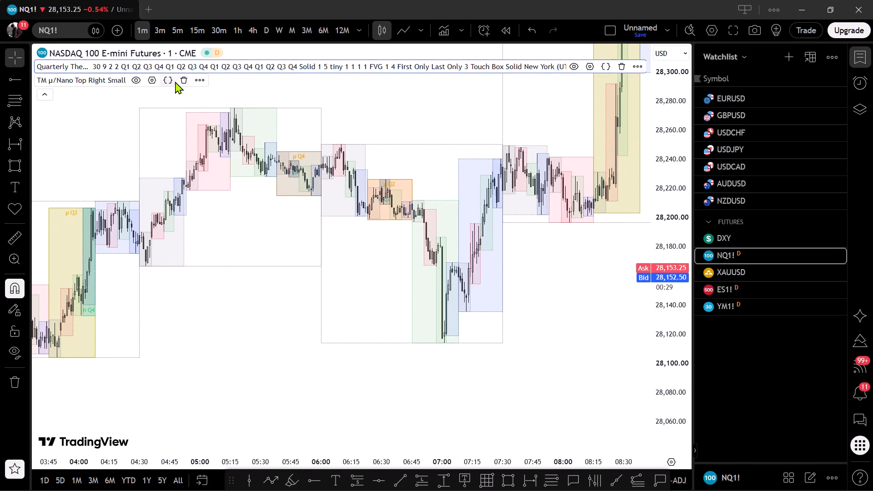
Remove The Time Machine indicator from the NQ1! chart.
{"action": "left_click", "coordinate": [179, 81]}
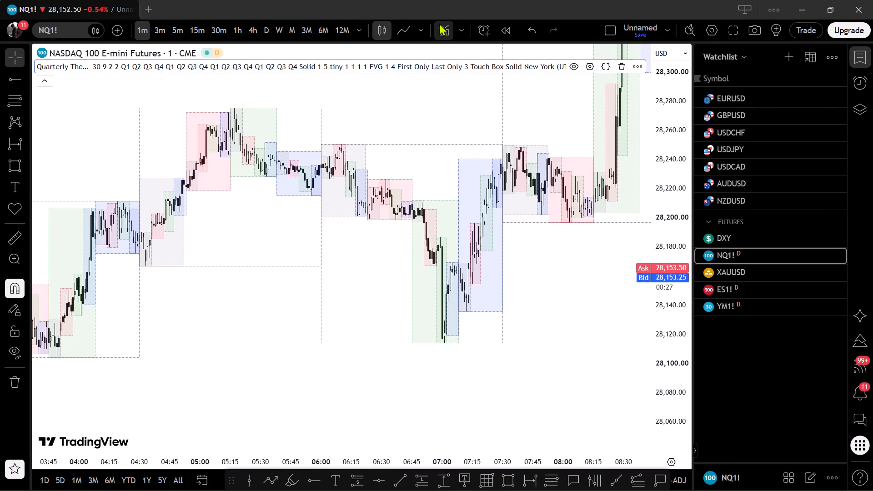
Add the favorite indicator Quarter Sequences SSMT [promuckaj] to the NQ1! chart and collapse the chart's indicator legend.
{"action": "left_click", "coordinate": [441, 25]}
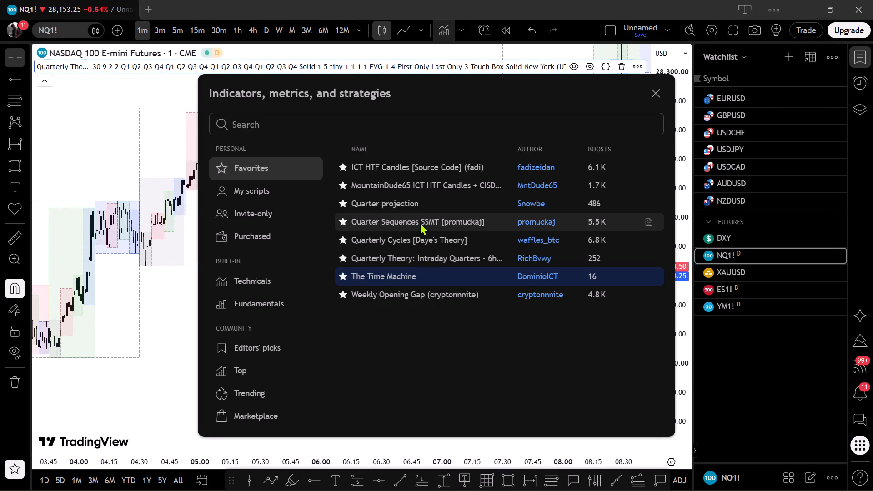
{"action": "left_click", "coordinate": [420, 223]}
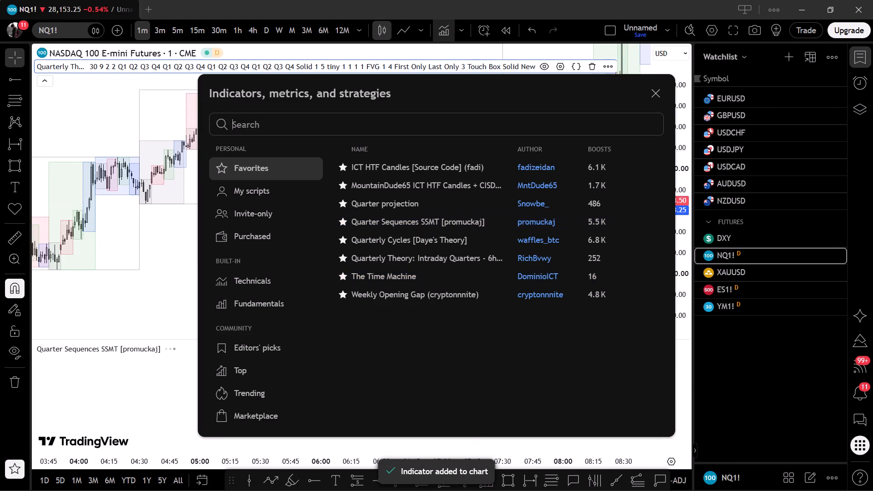
{"action": "left_click", "coordinate": [657, 94]}
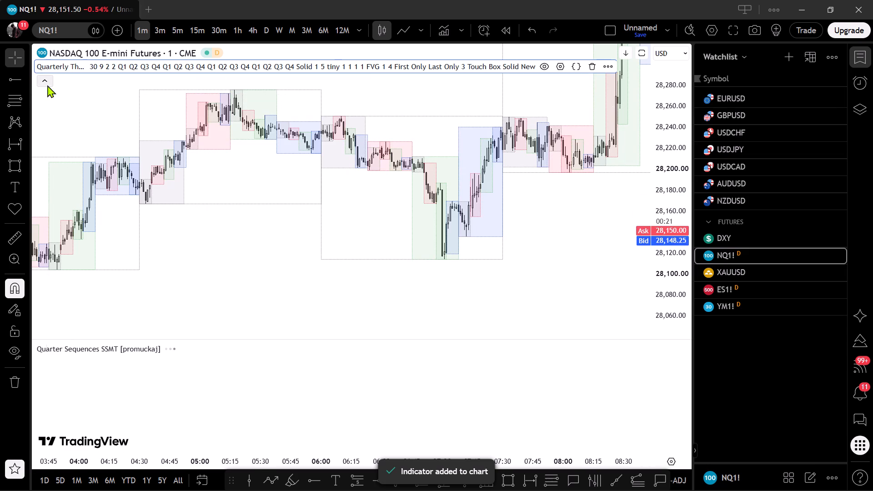
{"action": "left_click", "coordinate": [47, 84]}
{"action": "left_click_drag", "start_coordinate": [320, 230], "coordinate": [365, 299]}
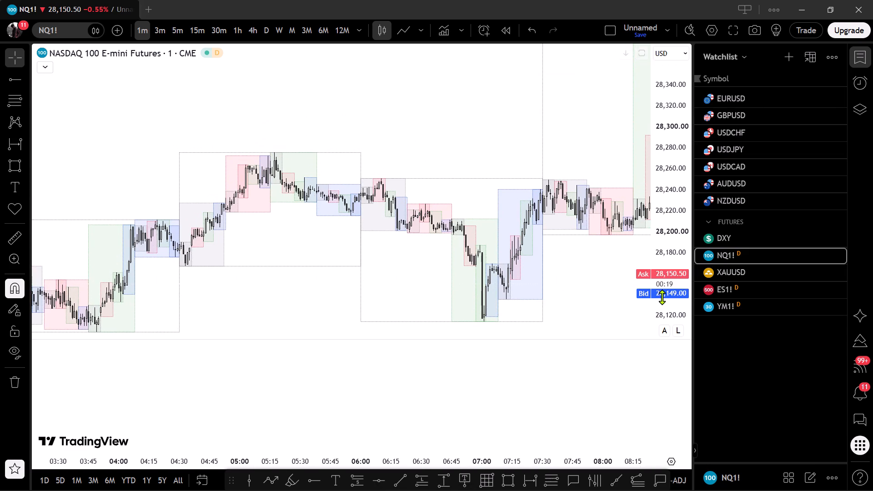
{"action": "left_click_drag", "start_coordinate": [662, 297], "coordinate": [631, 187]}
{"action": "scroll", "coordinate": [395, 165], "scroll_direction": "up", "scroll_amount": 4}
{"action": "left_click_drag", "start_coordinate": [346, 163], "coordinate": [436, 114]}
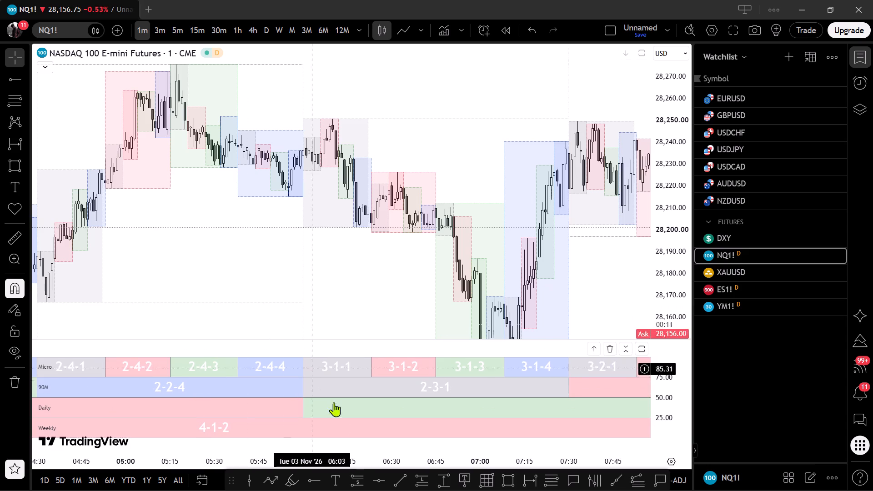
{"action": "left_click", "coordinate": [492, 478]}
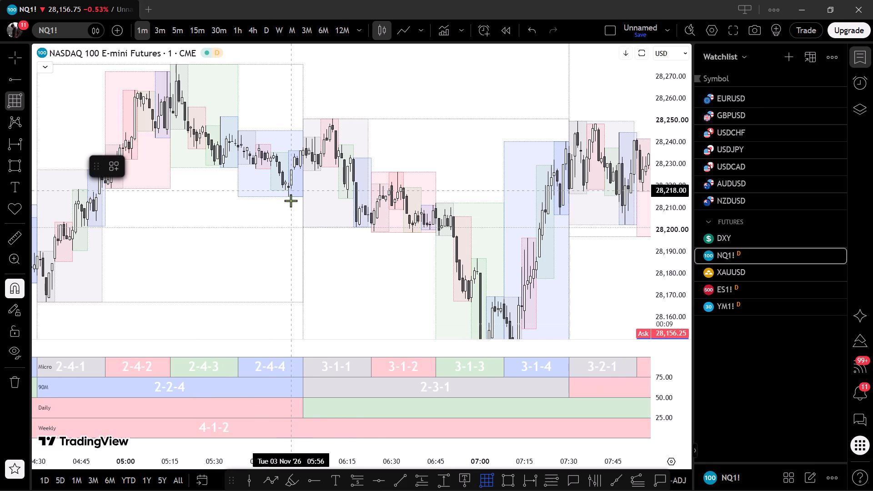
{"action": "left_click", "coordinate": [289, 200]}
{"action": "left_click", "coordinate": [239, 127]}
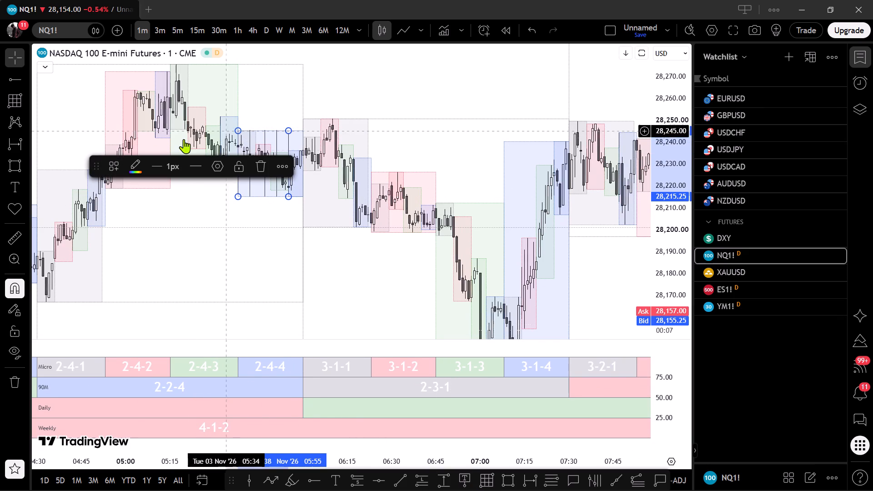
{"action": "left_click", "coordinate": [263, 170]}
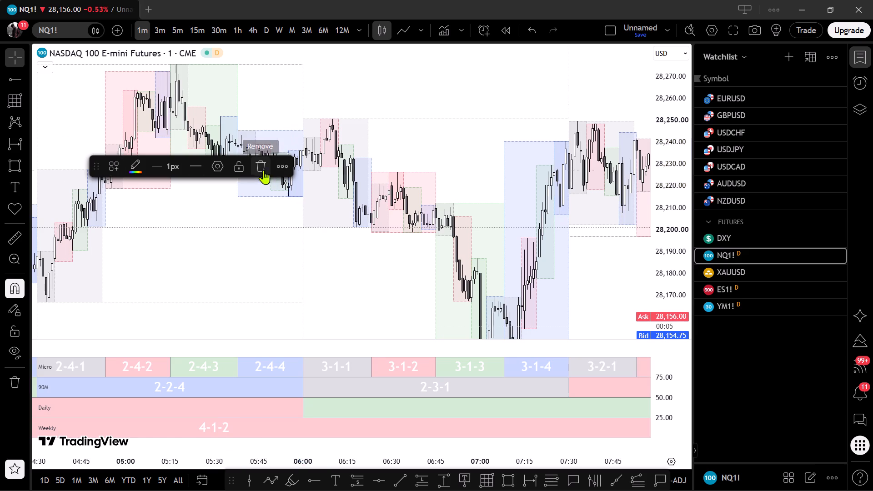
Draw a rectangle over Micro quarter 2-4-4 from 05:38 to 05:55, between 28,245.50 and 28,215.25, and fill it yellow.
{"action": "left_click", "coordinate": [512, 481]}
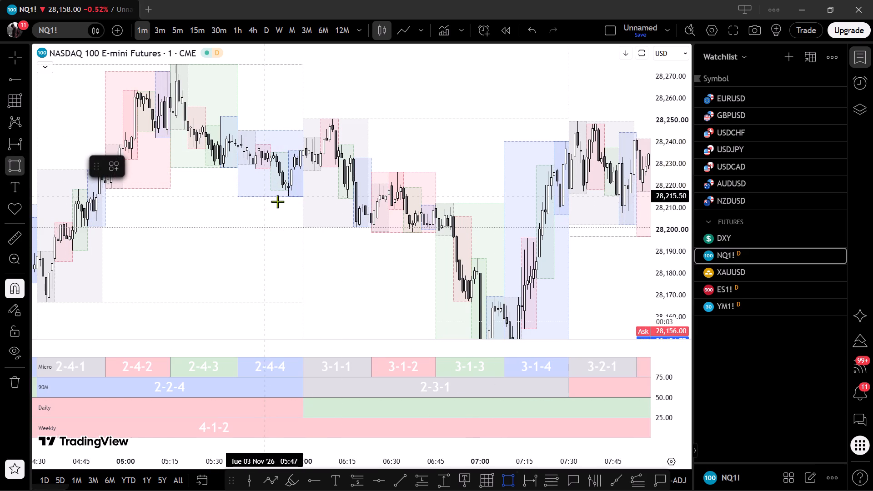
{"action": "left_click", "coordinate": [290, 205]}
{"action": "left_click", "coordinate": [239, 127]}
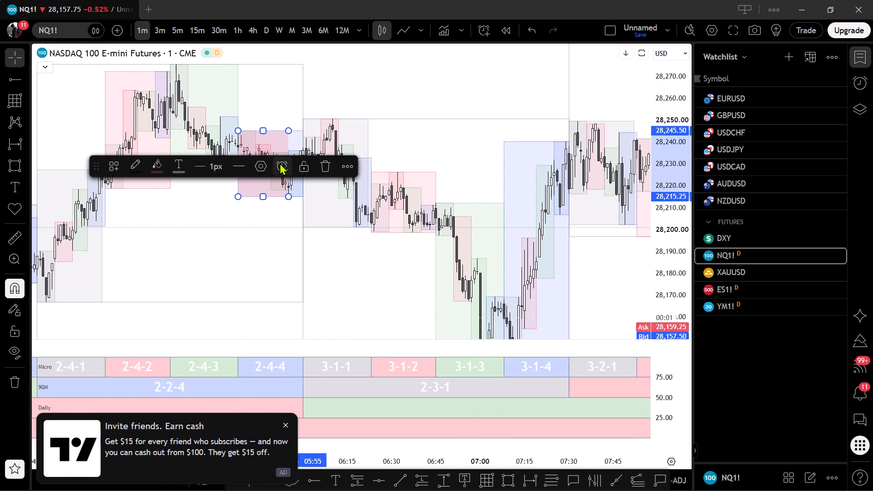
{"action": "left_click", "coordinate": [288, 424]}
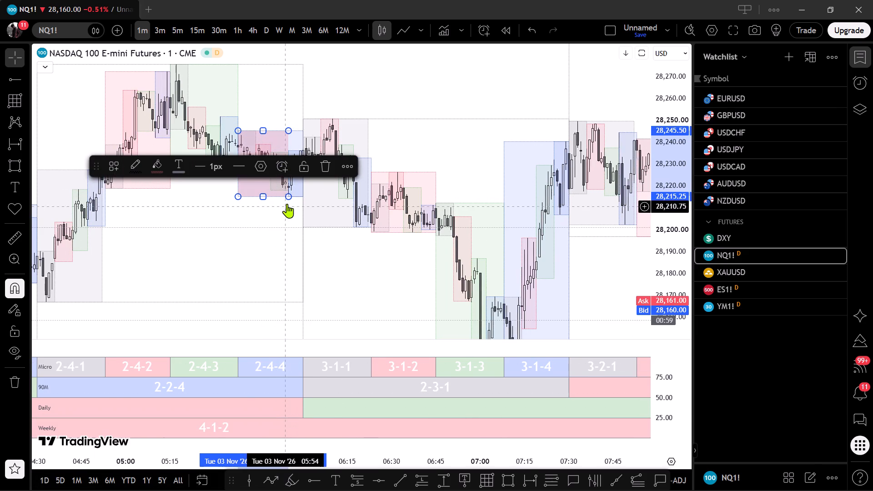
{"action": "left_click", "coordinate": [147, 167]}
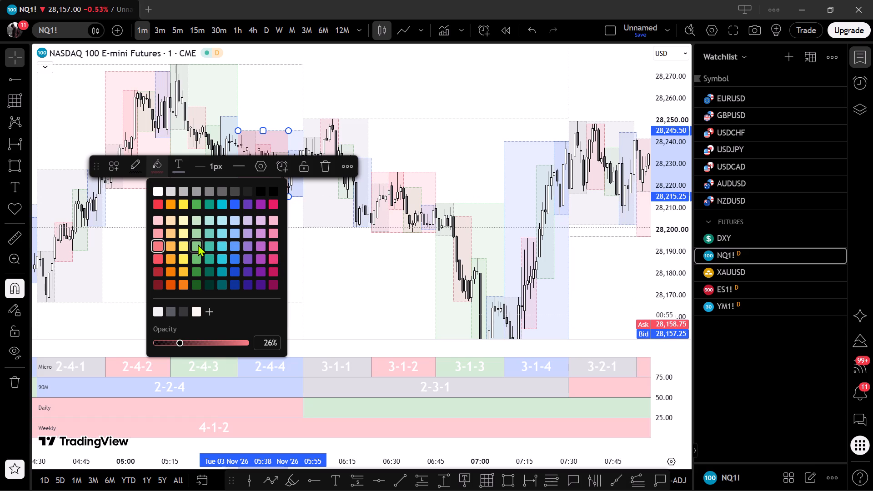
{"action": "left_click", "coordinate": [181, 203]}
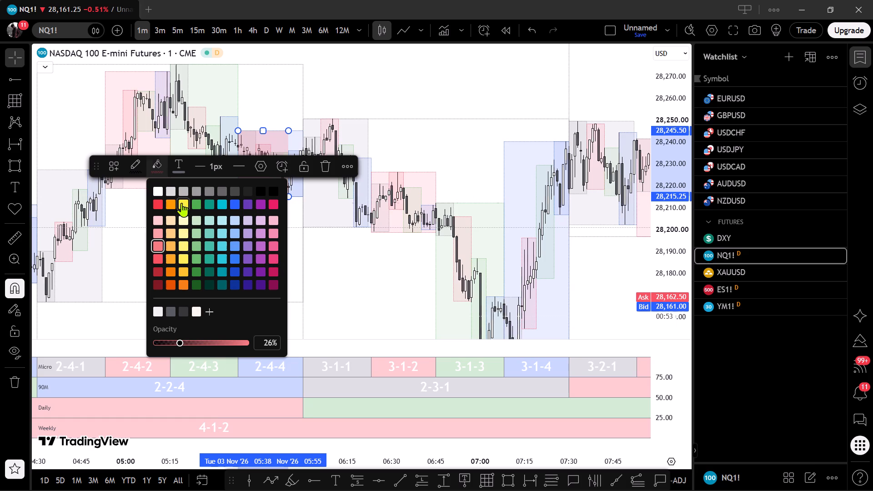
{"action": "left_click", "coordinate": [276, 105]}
Shrink the Quarter Sequences pane to a thin strip to give the price chart more height.
{"action": "left_click_drag", "start_coordinate": [381, 91], "coordinate": [434, 84]}
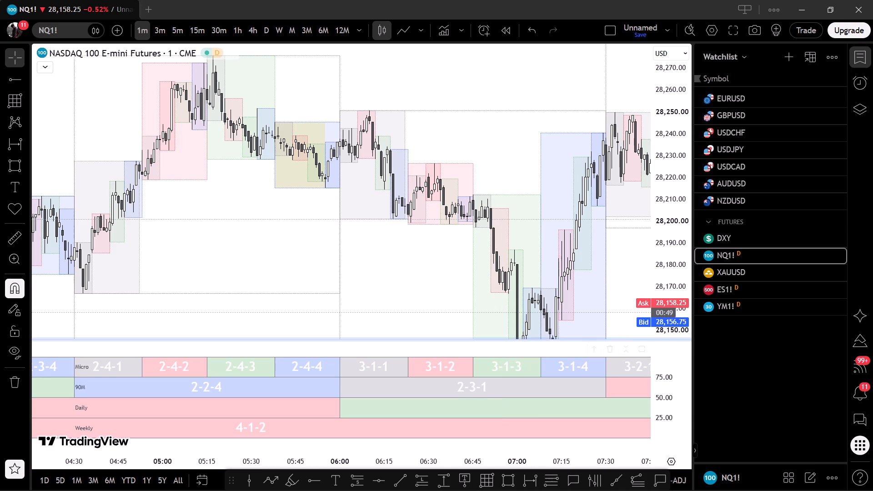
{"action": "left_click_drag", "start_coordinate": [498, 341], "coordinate": [500, 401]}
{"action": "left_click_drag", "start_coordinate": [396, 336], "coordinate": [440, 328]}
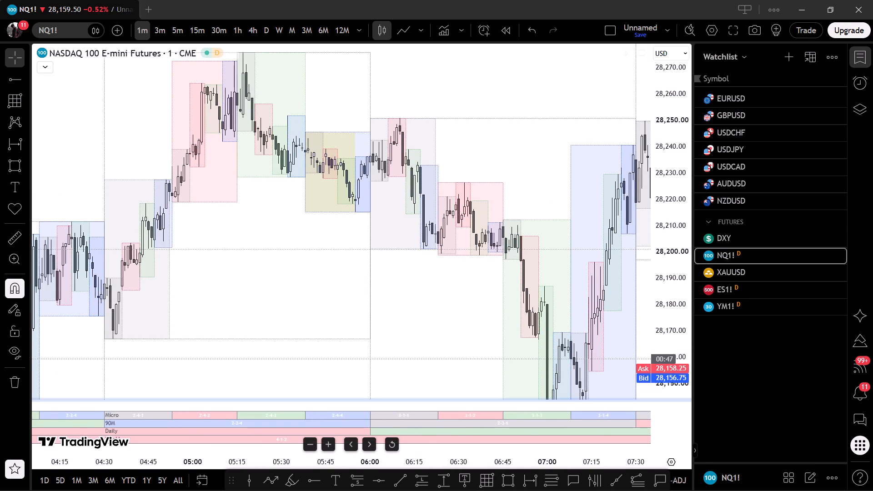
{"action": "left_click_drag", "start_coordinate": [460, 401], "coordinate": [459, 409]}
Place a vertical line at 04:08 on Tuesday 3 November, where Micro quarter 2-3-4 starts.
{"action": "left_click_drag", "start_coordinate": [432, 346], "coordinate": [451, 326]}
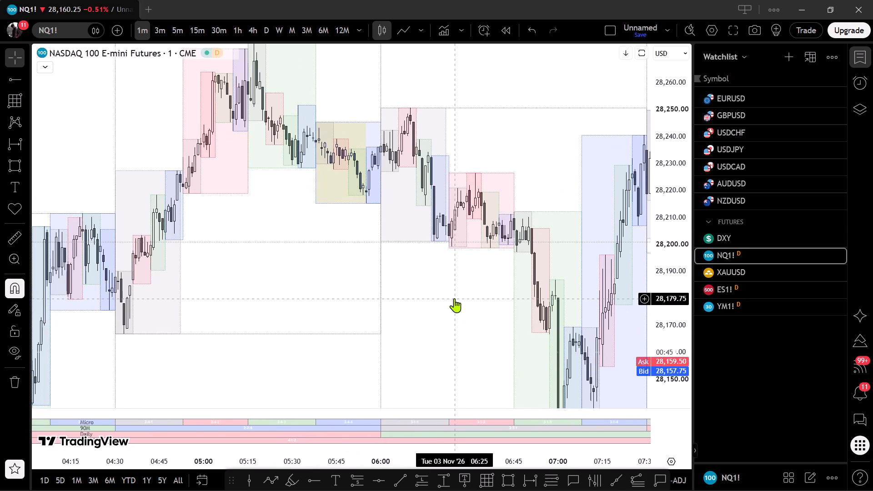
{"action": "left_click_drag", "start_coordinate": [279, 259], "coordinate": [374, 310]}
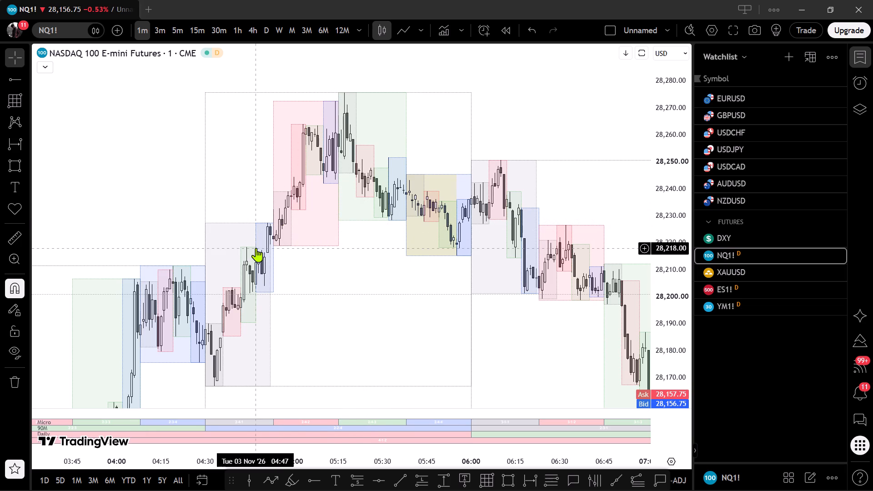
{"action": "left_click_drag", "start_coordinate": [146, 253], "coordinate": [215, 201]}
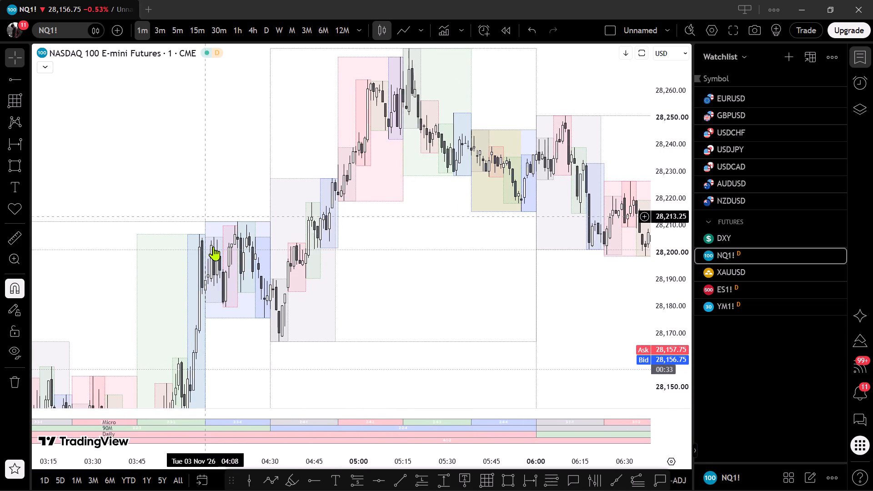
{"action": "left_click", "coordinate": [246, 482]}
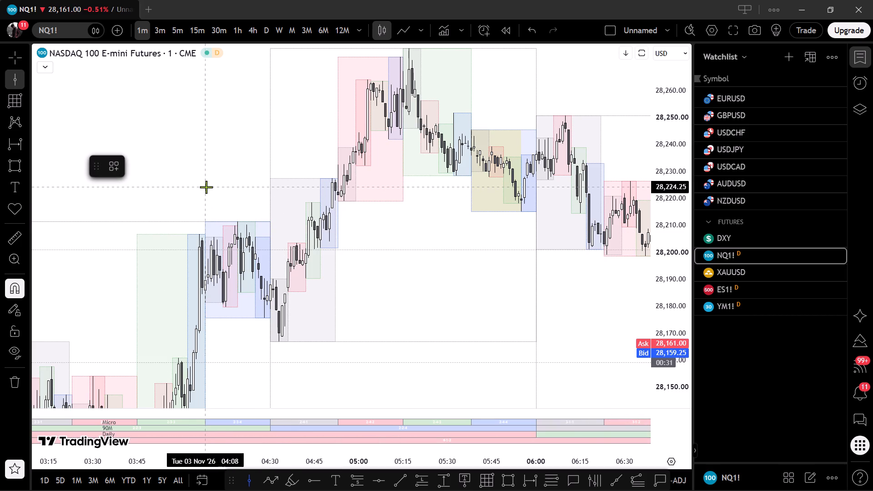
{"action": "left_click", "coordinate": [206, 187]}
{"action": "left_click", "coordinate": [487, 293]}
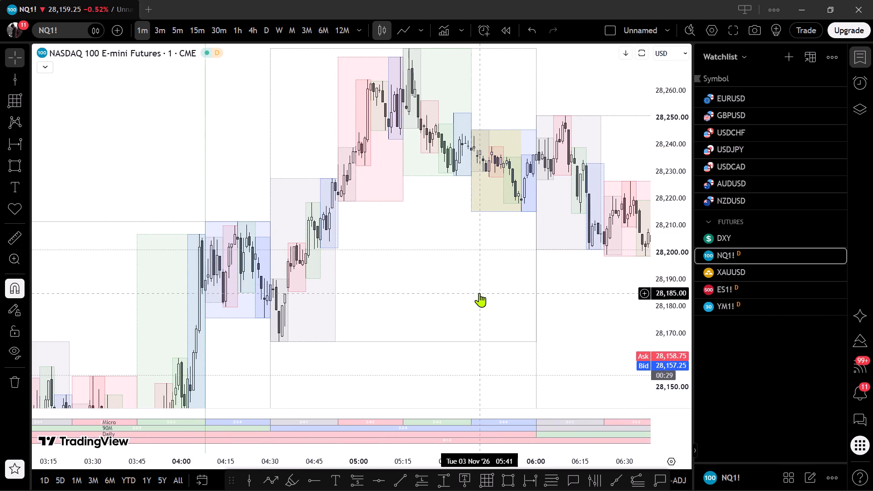
Place a second vertical line at about 05:15, where Micro quarter 2-4-3 starts.
{"action": "left_click_drag", "start_coordinate": [677, 216], "coordinate": [662, 316]}
{"action": "left_click_drag", "start_coordinate": [470, 299], "coordinate": [465, 314]}
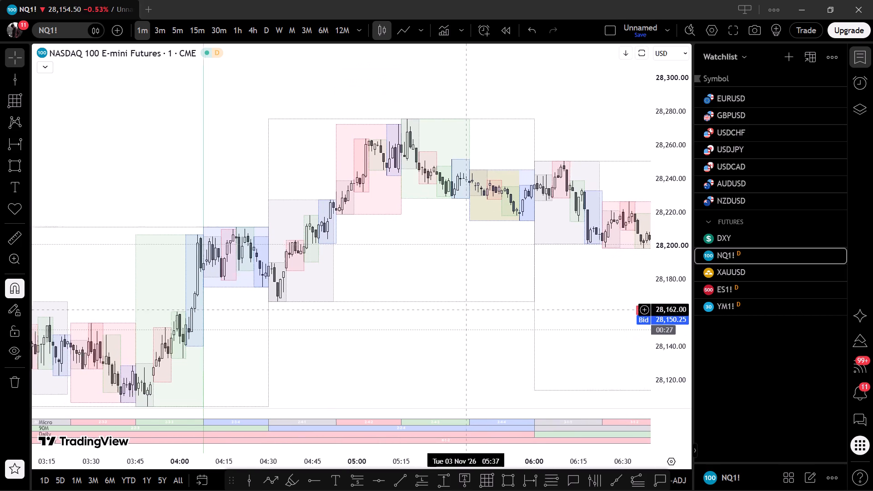
{"action": "left_click_drag", "start_coordinate": [465, 314], "coordinate": [462, 318]}
{"action": "left_click", "coordinate": [255, 479]}
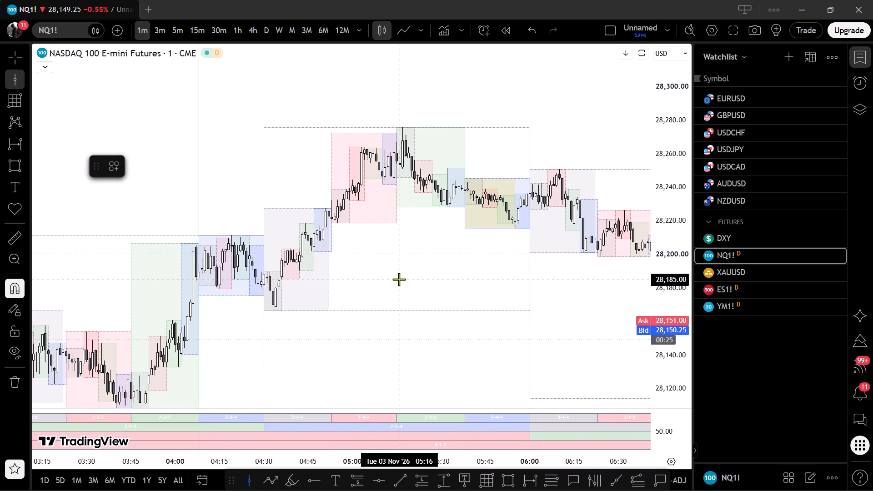
{"action": "left_click", "coordinate": [397, 281]}
{"action": "left_click", "coordinate": [431, 279]}
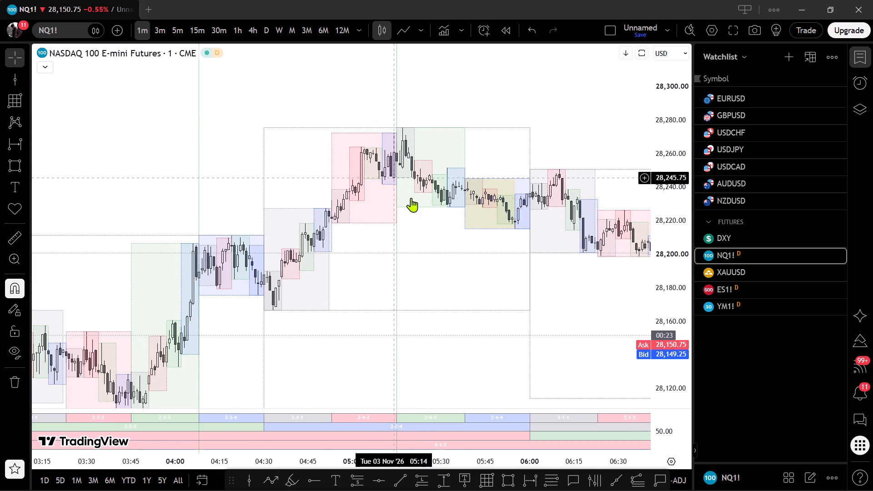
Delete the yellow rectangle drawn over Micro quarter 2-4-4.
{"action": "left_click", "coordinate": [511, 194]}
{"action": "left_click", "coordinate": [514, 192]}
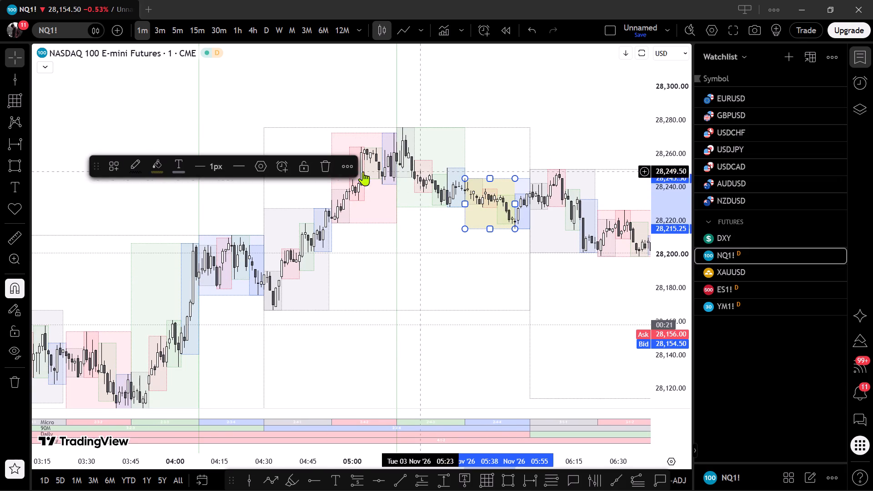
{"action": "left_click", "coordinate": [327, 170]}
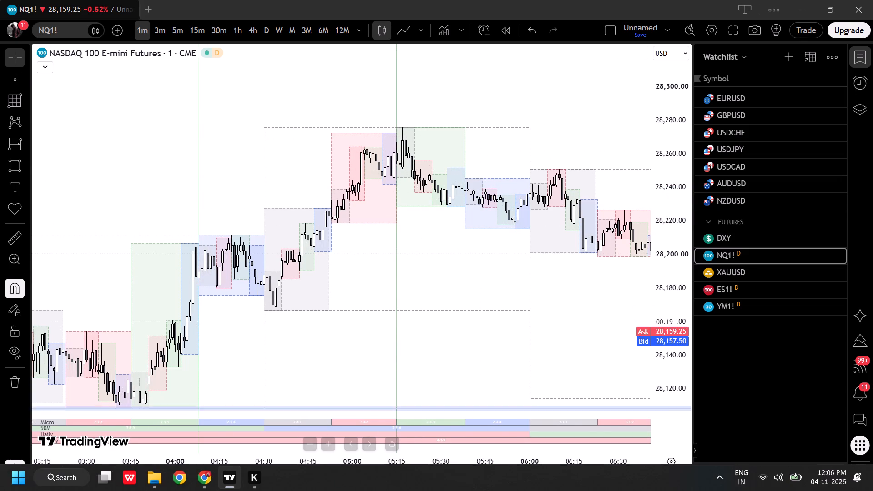
Add the text "prediction window" just below the Micro quarter 2-4-4 box, at about 05:38.
{"action": "left_click", "coordinate": [330, 480]}
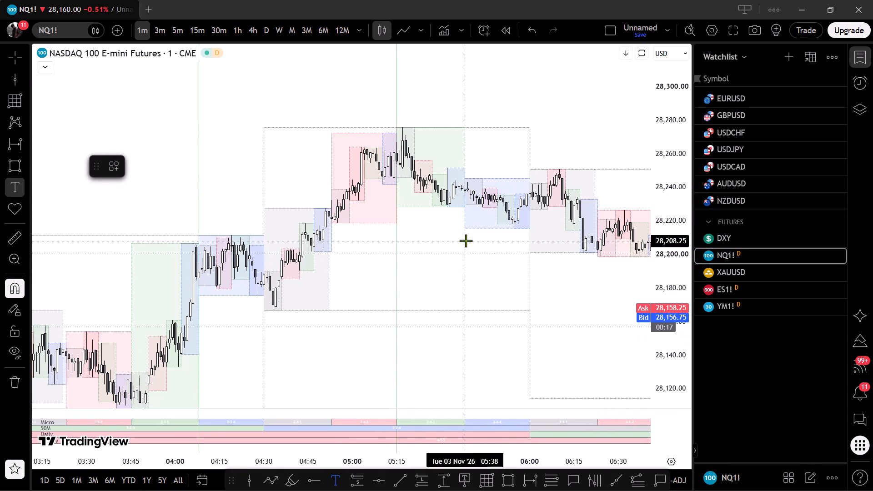
{"action": "left_click", "coordinate": [466, 240]}
{"action": "type", "text": "prediction iw"}
{"action": "key", "text": "BackSpace"}
{"action": "key", "text": "BackSpace"}
{"action": "type", "text": "window"}
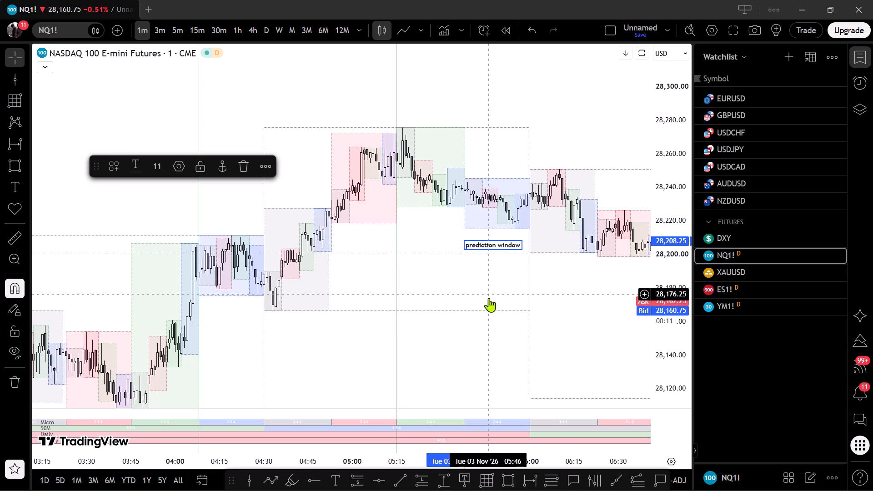
{"action": "left_click", "coordinate": [489, 298]}
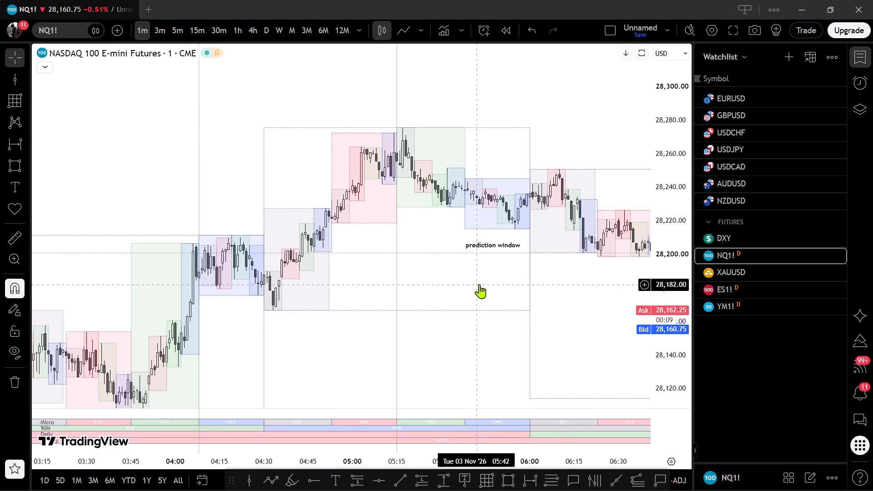
Add MYM1! as a comparison symbol in its own pane beneath the NQ1! chart.
{"action": "left_click_drag", "start_coordinate": [480, 284], "coordinate": [517, 291]}
{"action": "left_click_drag", "start_coordinate": [674, 325], "coordinate": [671, 301]}
{"action": "left_click_drag", "start_coordinate": [481, 305], "coordinate": [440, 269]}
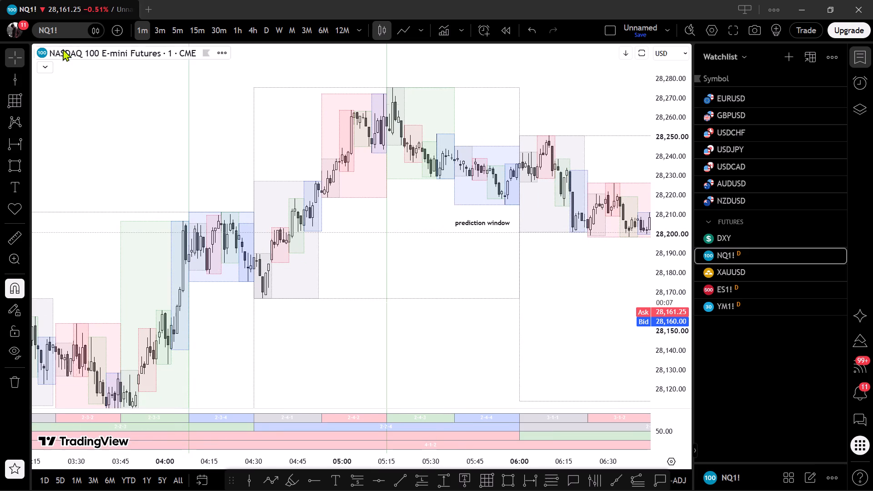
{"action": "left_click", "coordinate": [116, 38]}
{"action": "left_click", "coordinate": [620, 173]}
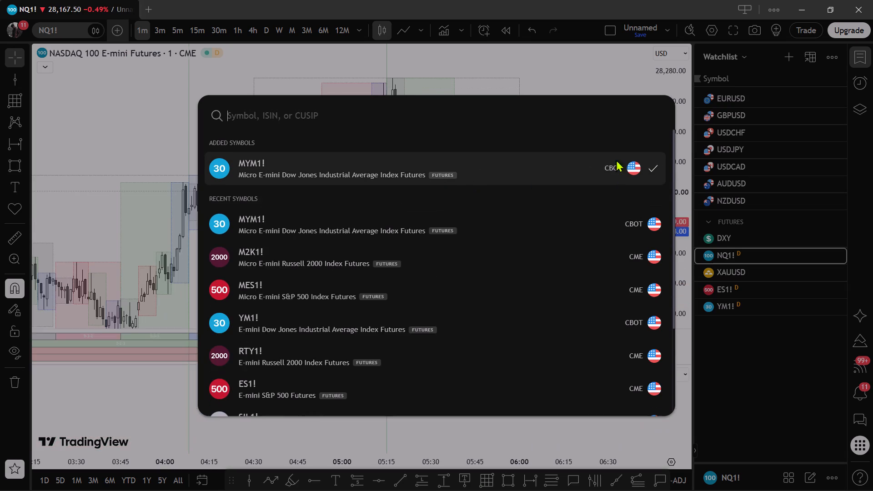
{"action": "left_click", "coordinate": [558, 59]}
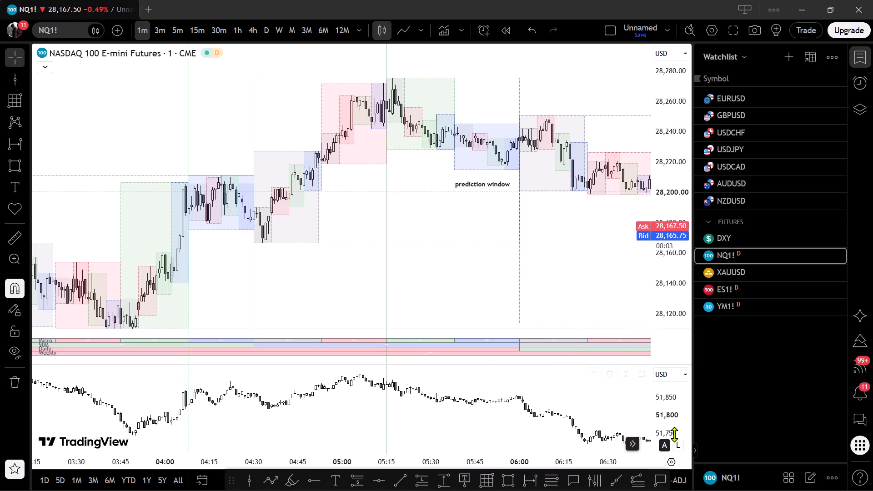
Draw a trendline on NQ1! from the 04:19 high at 28,211.50 to about 04:53 at 28,232.50.
{"action": "left_click_drag", "start_coordinate": [674, 431], "coordinate": [669, 401]}
{"action": "left_click_drag", "start_coordinate": [288, 406], "coordinate": [328, 411]}
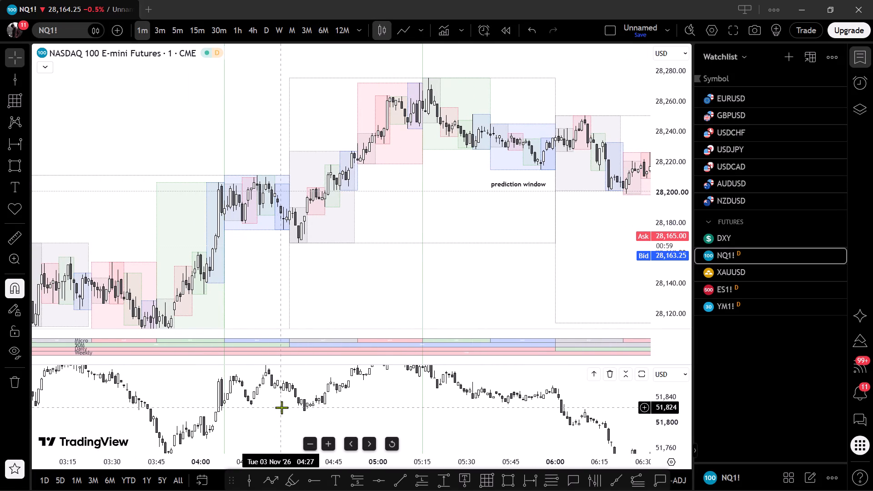
{"action": "left_click_drag", "start_coordinate": [291, 409], "coordinate": [269, 433]}
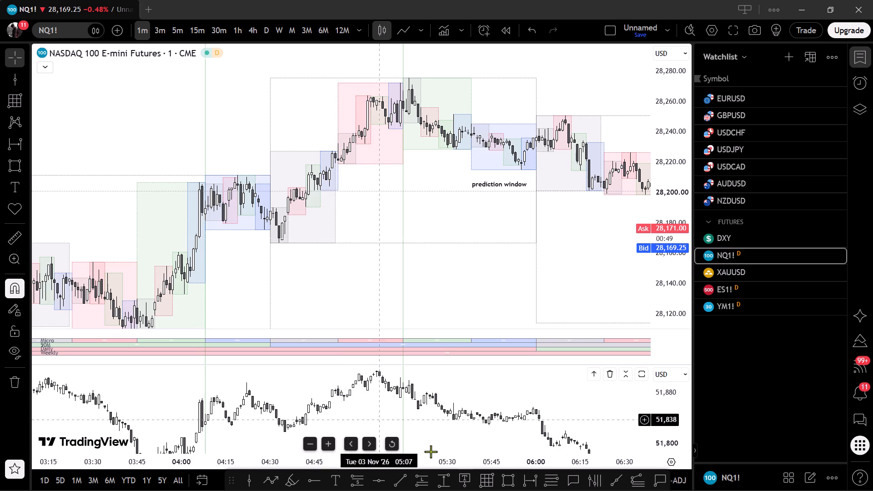
{"action": "left_click", "coordinate": [399, 480]}
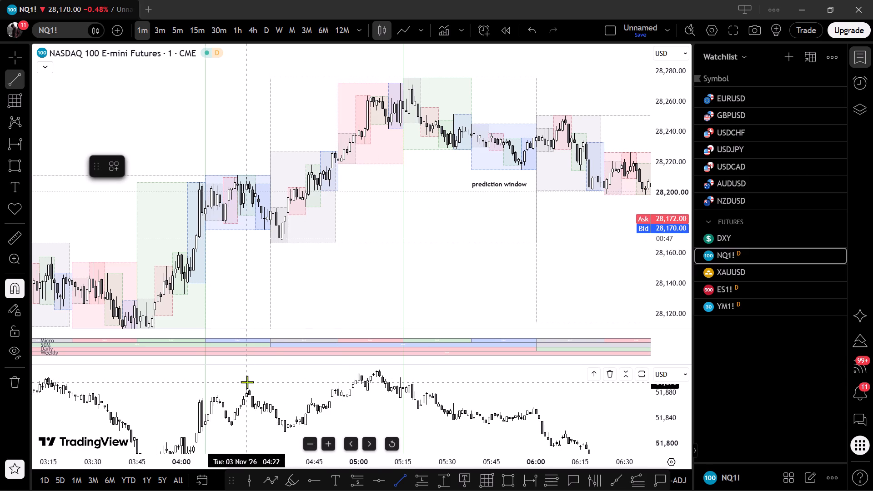
{"action": "left_click", "coordinate": [239, 163]}
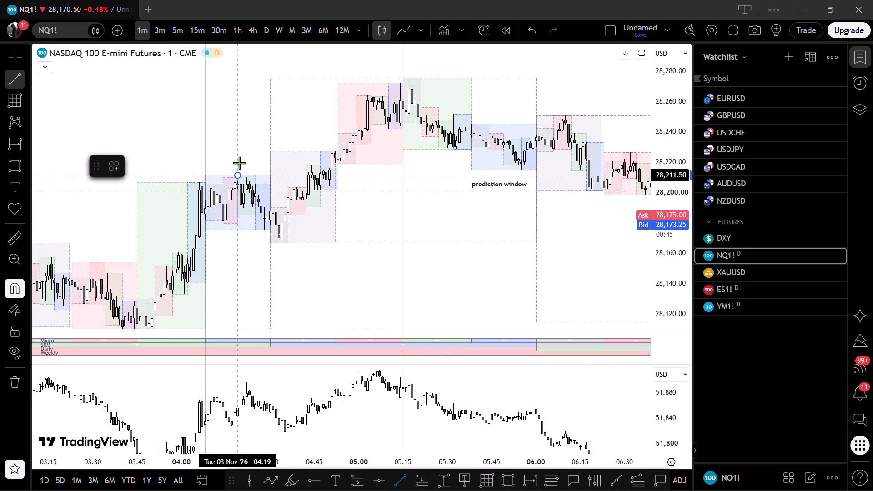
{"action": "left_click", "coordinate": [337, 135]}
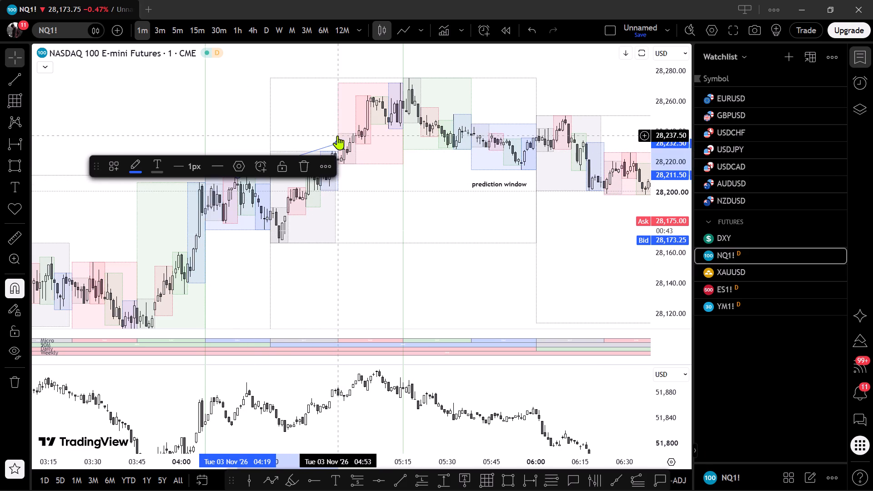
Apply the "black line 1px" template to the trendline and label it "Micro (Q4-Q1)" with centred text.
{"action": "left_click", "coordinate": [235, 166]}
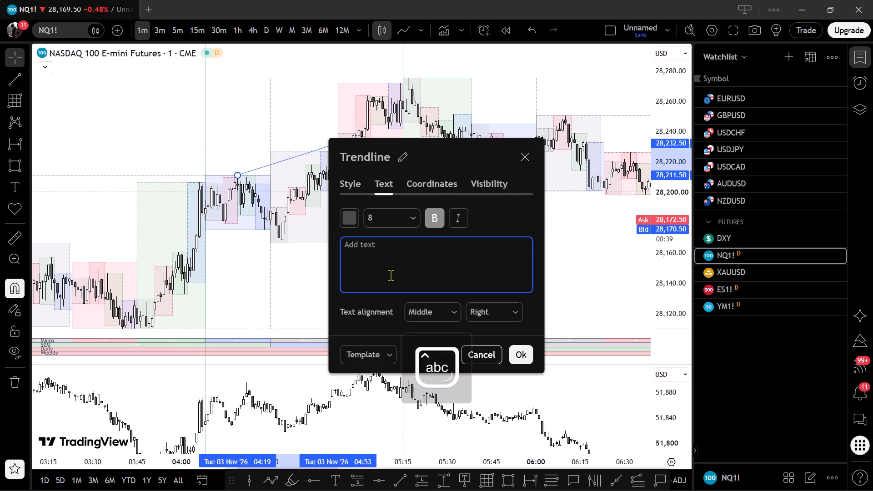
{"action": "left_click", "coordinate": [381, 360]}
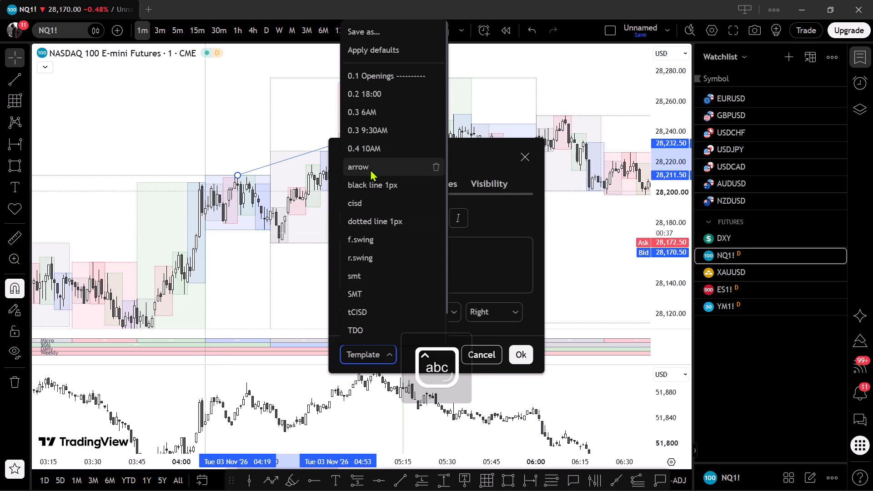
{"action": "left_click", "coordinate": [366, 180]}
{"action": "left_click", "coordinate": [376, 262]}
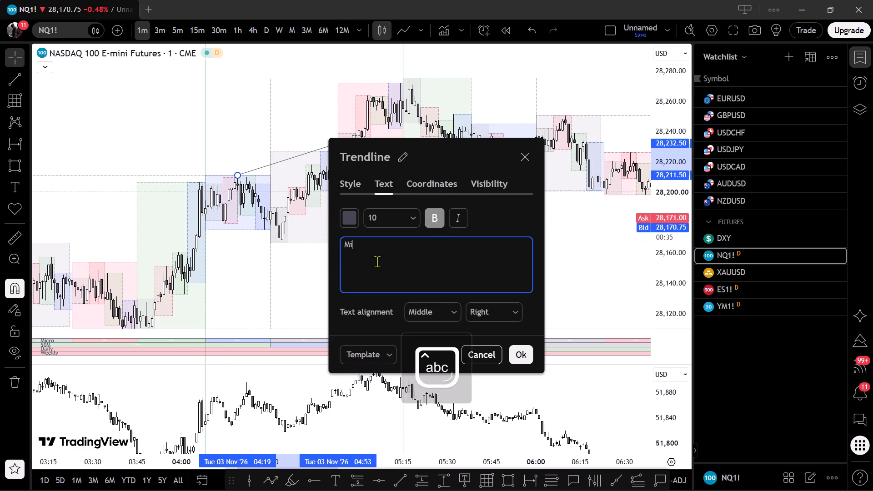
{"action": "key", "text": "shift+parenleft"}
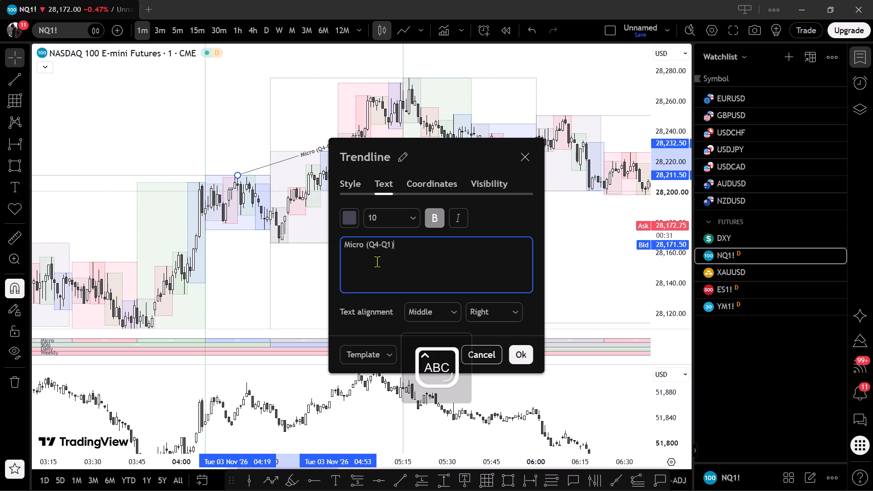
{"action": "left_click", "coordinate": [472, 311]}
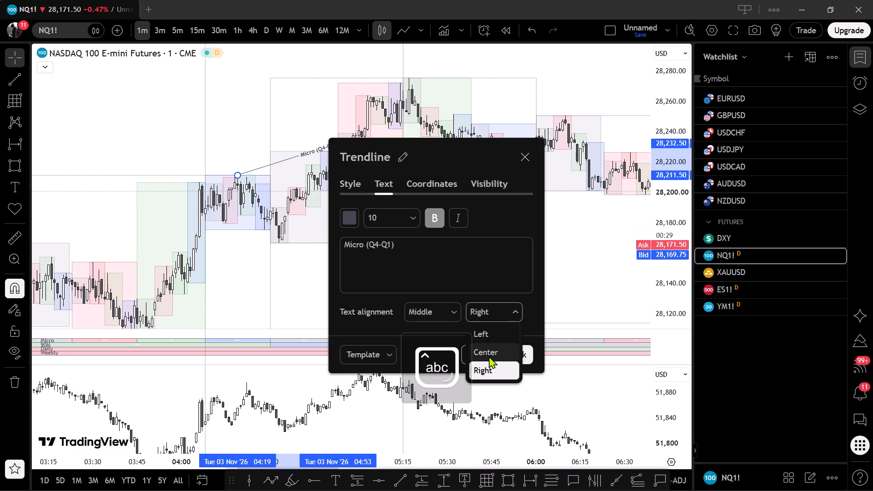
{"action": "left_click", "coordinate": [489, 356]}
{"action": "left_click", "coordinate": [510, 348]}
{"action": "left_click", "coordinate": [348, 259]}
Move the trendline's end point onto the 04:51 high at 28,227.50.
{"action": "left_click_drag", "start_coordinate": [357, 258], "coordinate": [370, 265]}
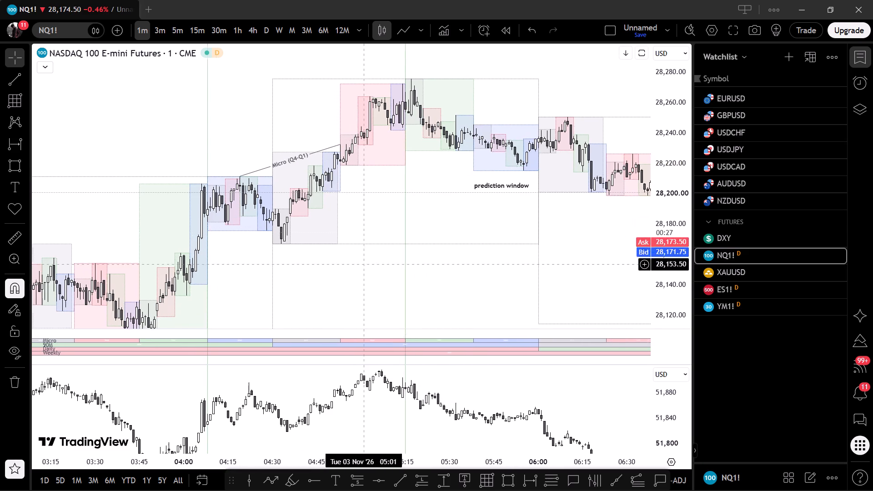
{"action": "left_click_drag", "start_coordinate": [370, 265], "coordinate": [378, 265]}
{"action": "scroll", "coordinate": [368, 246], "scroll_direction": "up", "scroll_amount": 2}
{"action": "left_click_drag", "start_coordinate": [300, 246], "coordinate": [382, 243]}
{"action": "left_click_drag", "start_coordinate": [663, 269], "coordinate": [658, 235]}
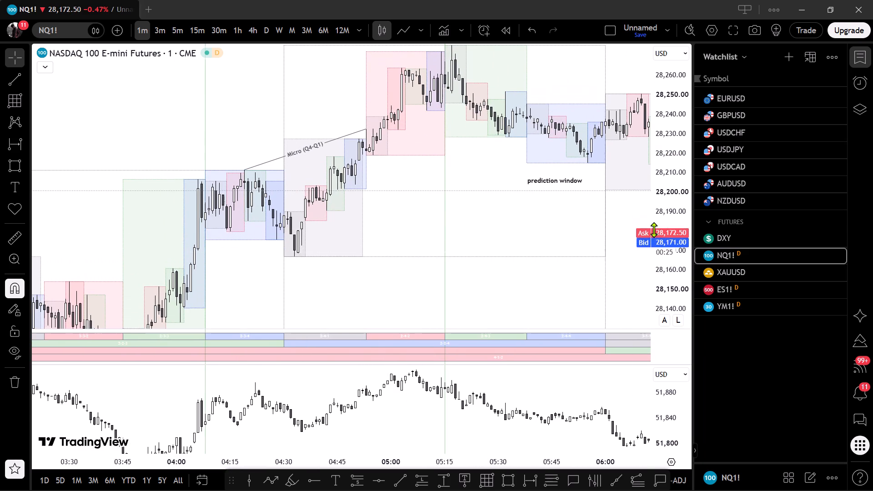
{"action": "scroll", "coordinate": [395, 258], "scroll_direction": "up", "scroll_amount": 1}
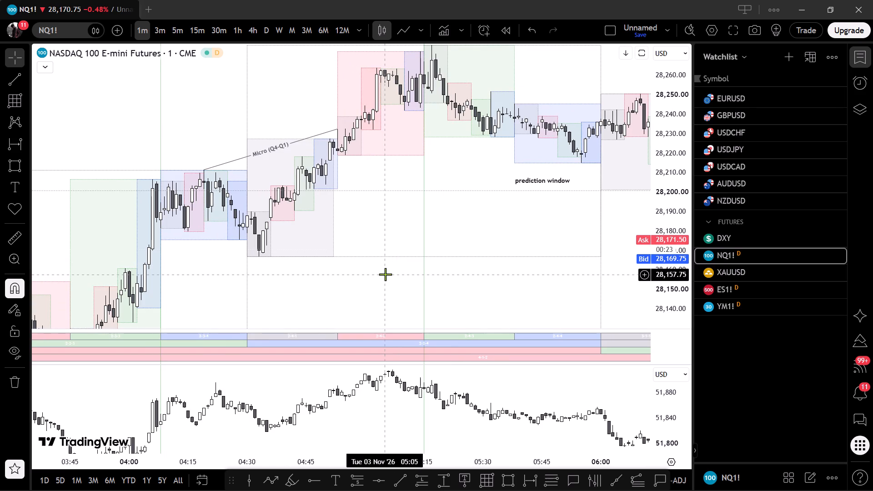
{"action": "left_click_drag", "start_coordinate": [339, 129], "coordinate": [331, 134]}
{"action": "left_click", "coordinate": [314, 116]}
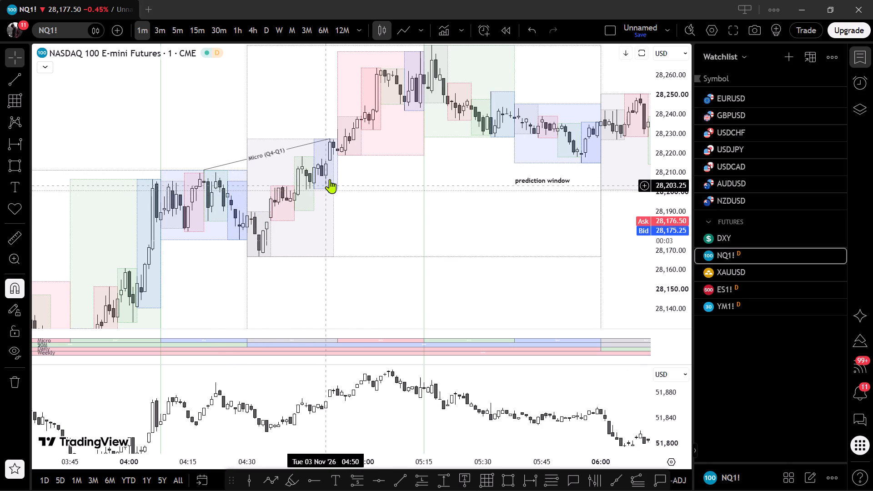
Reposition the trendline to join the high at 28,272.50 just before 05:15 with the 05:17 high at 28,275.75.
{"action": "left_click_drag", "start_coordinate": [375, 193], "coordinate": [321, 260]}
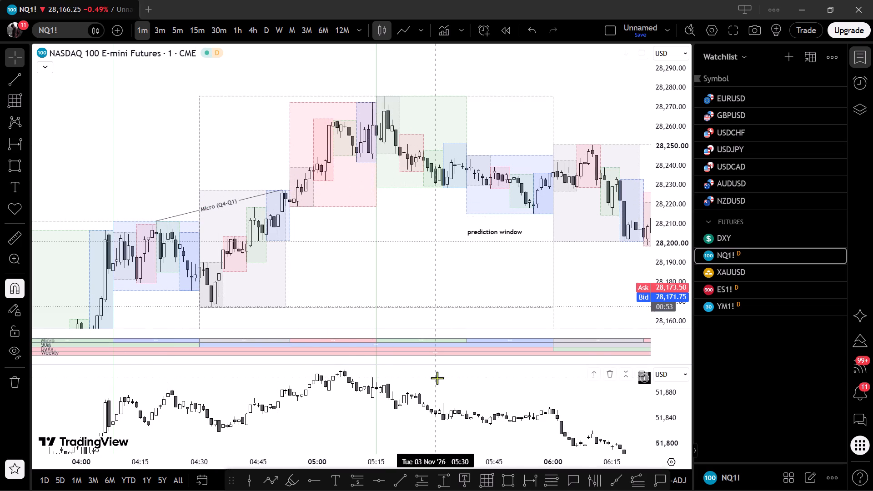
{"action": "left_click_drag", "start_coordinate": [434, 386], "coordinate": [418, 405]}
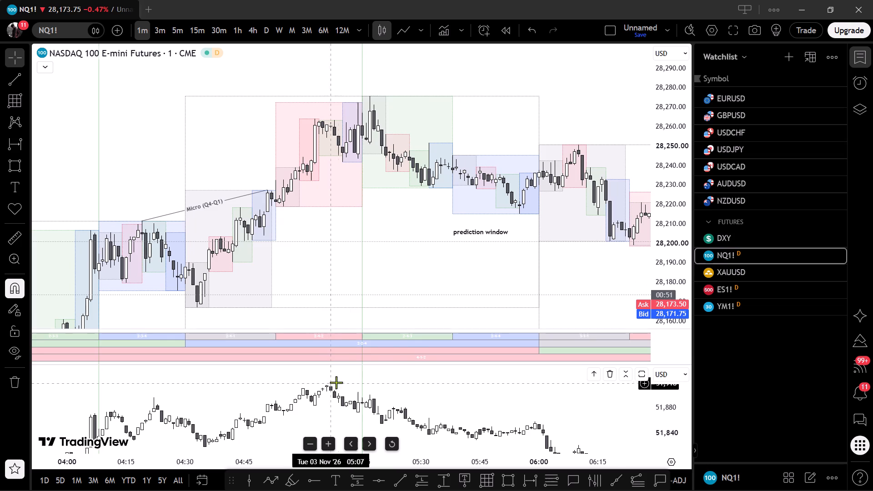
{"action": "left_click_drag", "start_coordinate": [143, 221], "coordinate": [268, 93]}
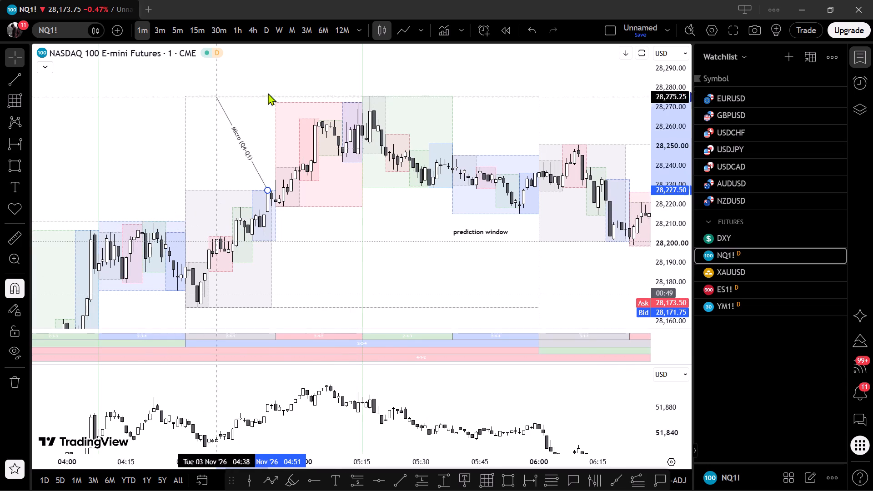
{"action": "left_click_drag", "start_coordinate": [268, 93], "coordinate": [355, 102]}
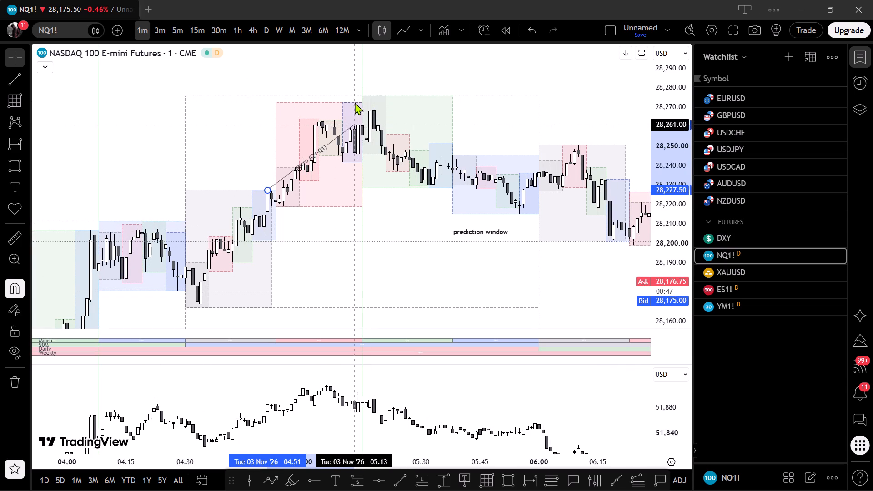
{"action": "left_click_drag", "start_coordinate": [355, 102], "coordinate": [357, 97]}
{"action": "left_click_drag", "start_coordinate": [266, 190], "coordinate": [364, 103]}
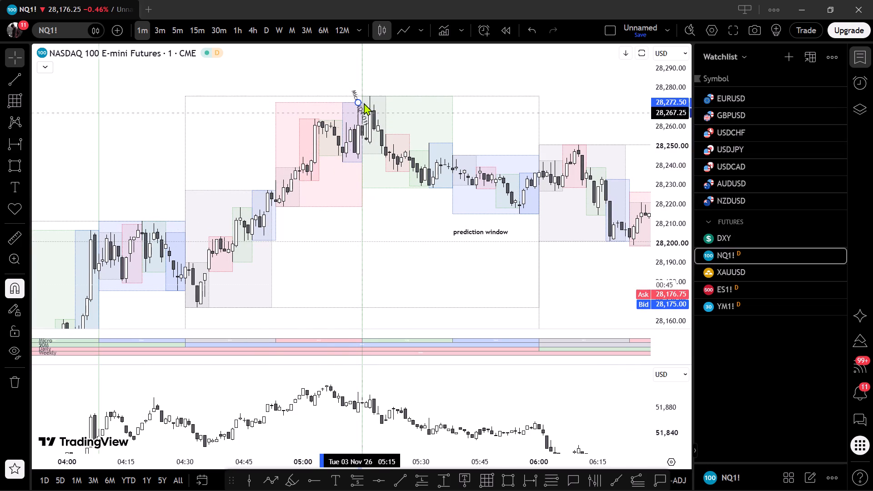
{"action": "left_click_drag", "start_coordinate": [364, 103], "coordinate": [371, 96]}
{"action": "left_click", "coordinate": [420, 84]}
Remove the "Micro (Q4-Q1)" label text from the short trendline around 05:15.
{"action": "left_click_drag", "start_coordinate": [413, 81], "coordinate": [436, 127]}
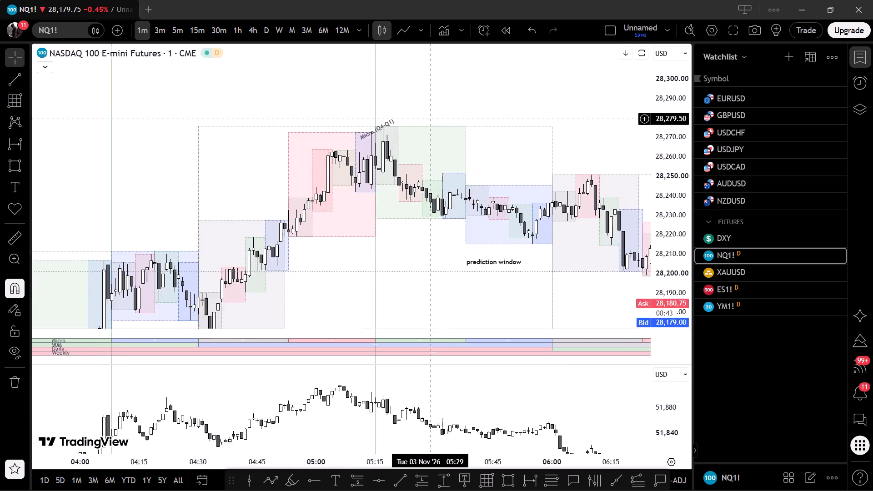
{"action": "left_click_drag", "start_coordinate": [436, 127], "coordinate": [438, 130]}
{"action": "scroll", "coordinate": [436, 123], "scroll_direction": "up", "scroll_amount": 2}
{"action": "left_click_drag", "start_coordinate": [403, 107], "coordinate": [324, 93]}
{"action": "scroll", "coordinate": [404, 101], "scroll_direction": "down", "scroll_amount": 1}
{"action": "left_click_drag", "start_coordinate": [441, 96], "coordinate": [392, 102]}
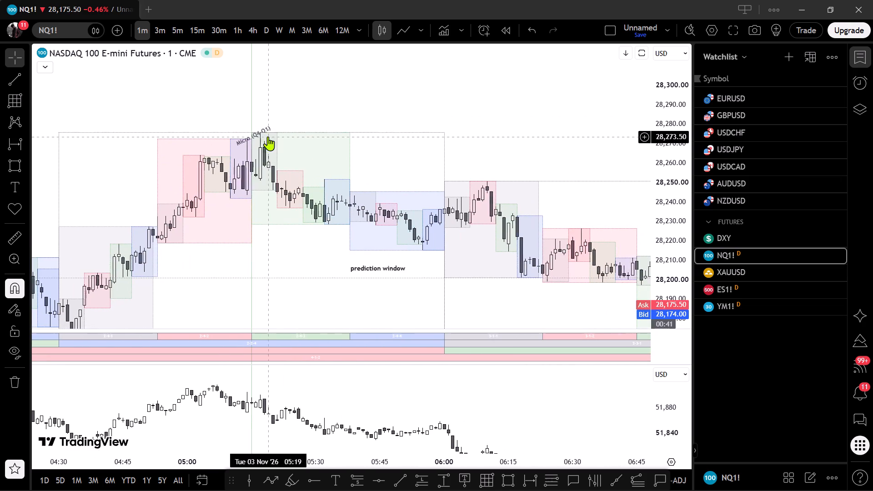
{"action": "left_click", "coordinate": [262, 131]}
{"action": "left_click", "coordinate": [236, 164]}
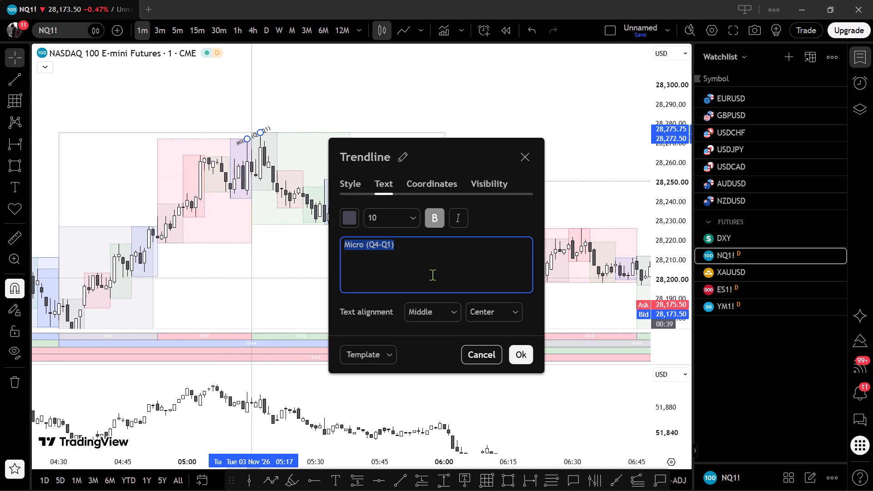
{"action": "key", "text": "BackSpace"}
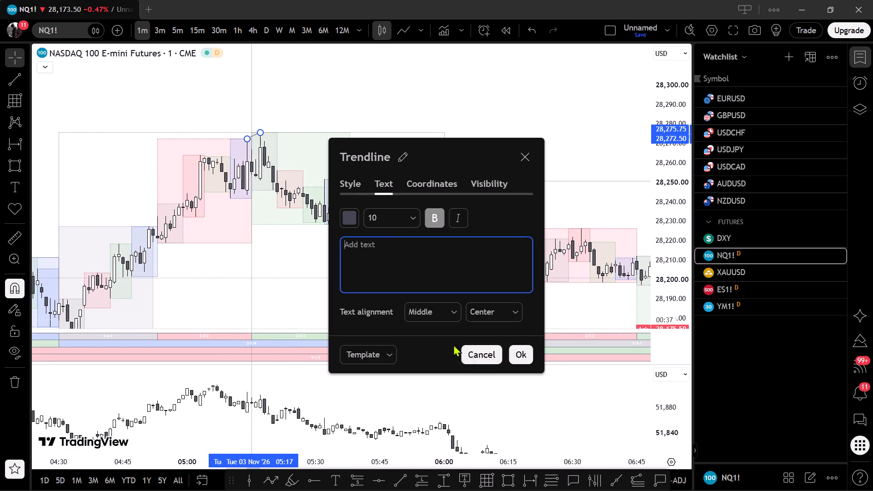
{"action": "left_click", "coordinate": [386, 349]}
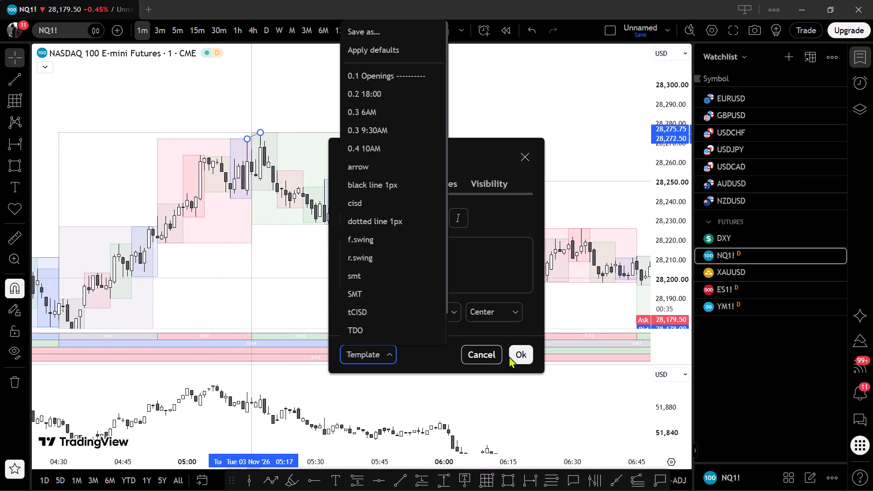
{"action": "left_click", "coordinate": [512, 357]}
{"action": "left_click", "coordinate": [356, 98]}
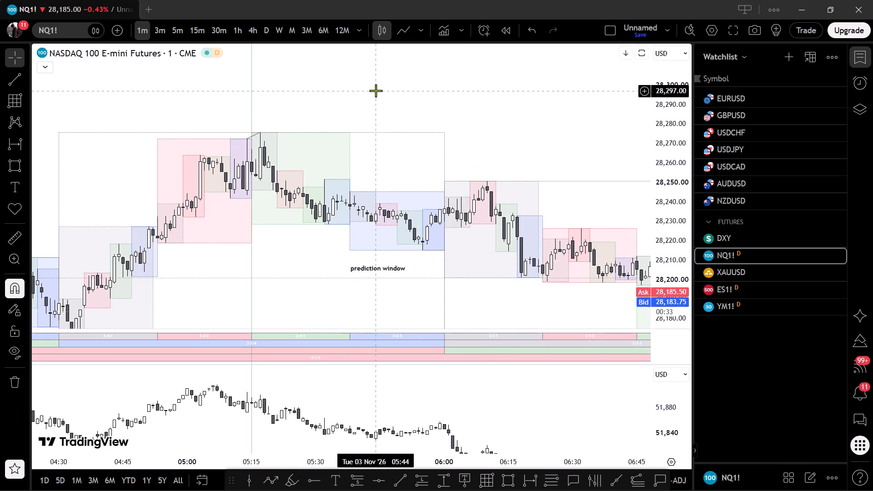
Extend the trendline past both highs, from about 28,269.00 before 05:15 to about 28,278.75 at 05:20.
{"action": "left_click_drag", "start_coordinate": [249, 139], "coordinate": [240, 145]}
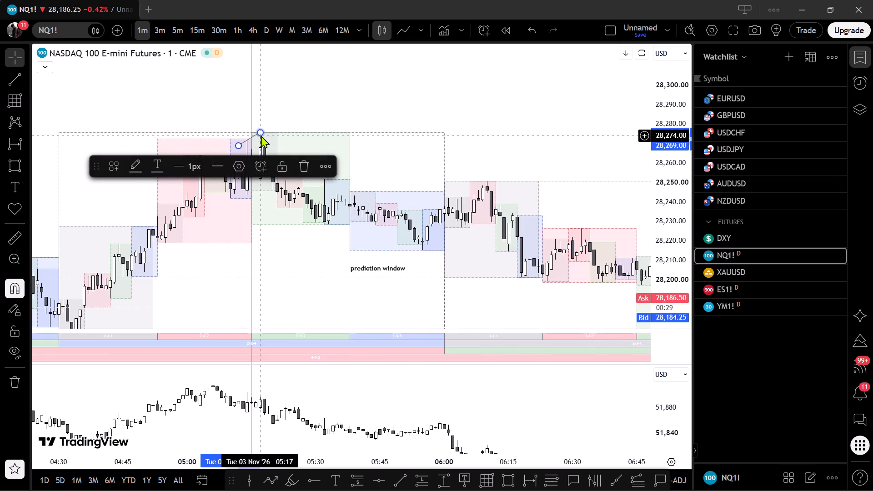
{"action": "left_click_drag", "start_coordinate": [261, 135], "coordinate": [272, 126], "text": "ctrl"}
{"action": "left_click", "coordinate": [286, 104]}
{"action": "left_click", "coordinate": [257, 137]}
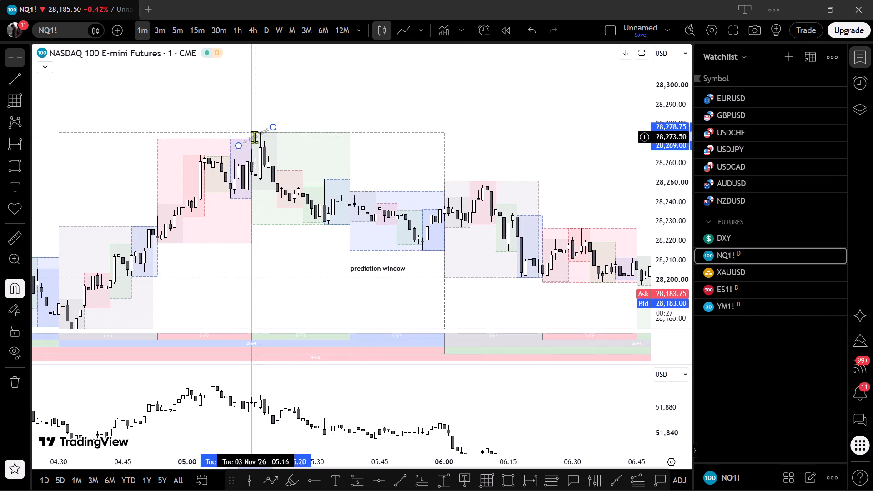
{"action": "left_click", "coordinate": [300, 102]}
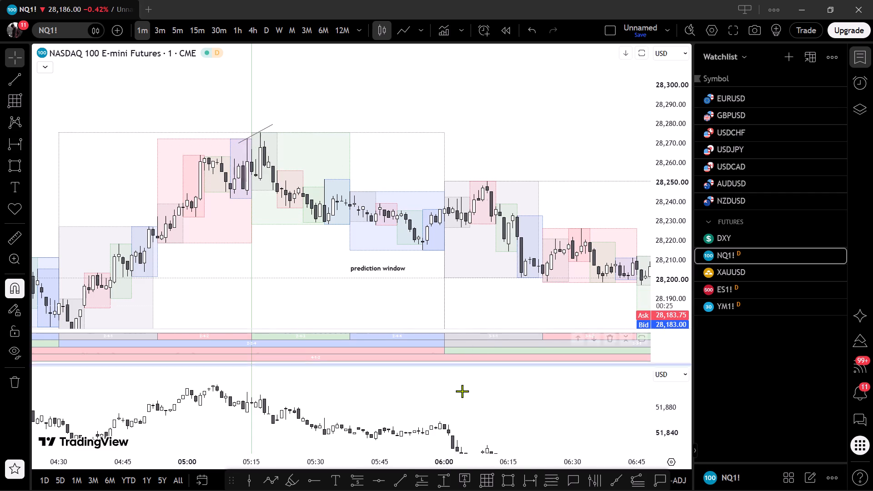
Add the text label "Micro (Q2-Q3)" just above the short trendline around 05:15.
{"action": "left_click", "coordinate": [342, 476]}
{"action": "left_click", "coordinate": [223, 88]}
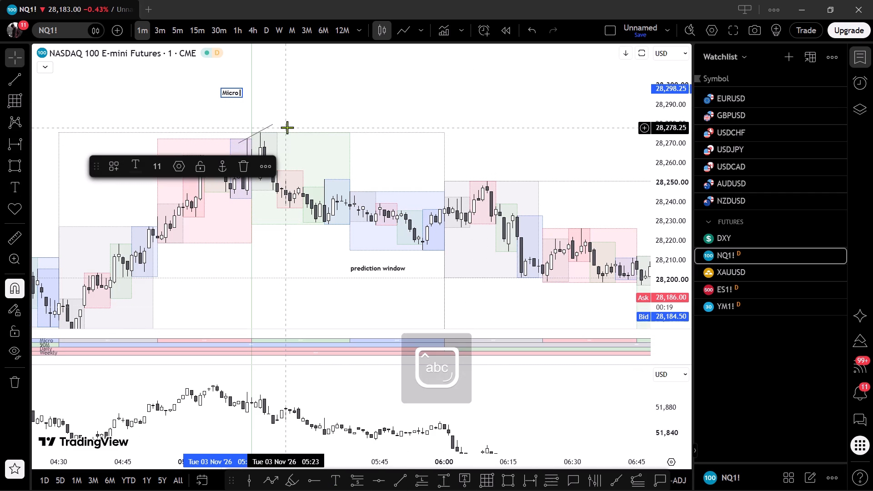
{"action": "key", "text": "shift+parenleft"}
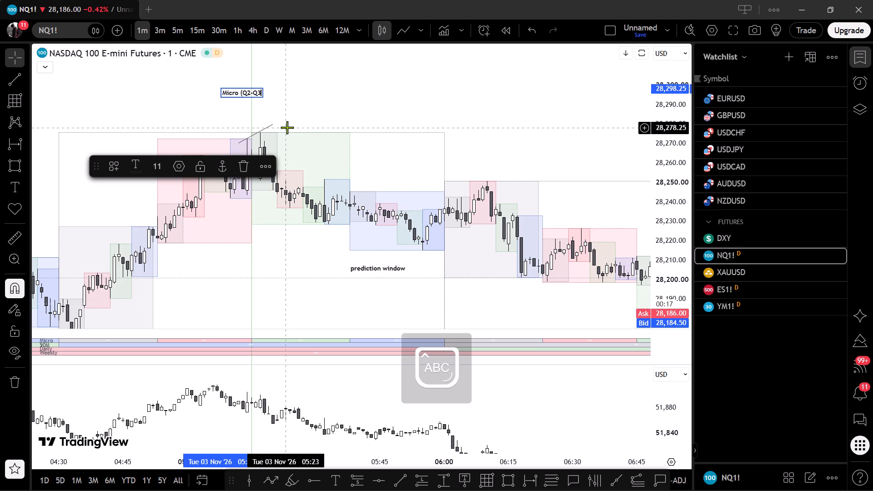
{"action": "key", "text": "shift+parenright"}
{"action": "left_click", "coordinate": [306, 112]}
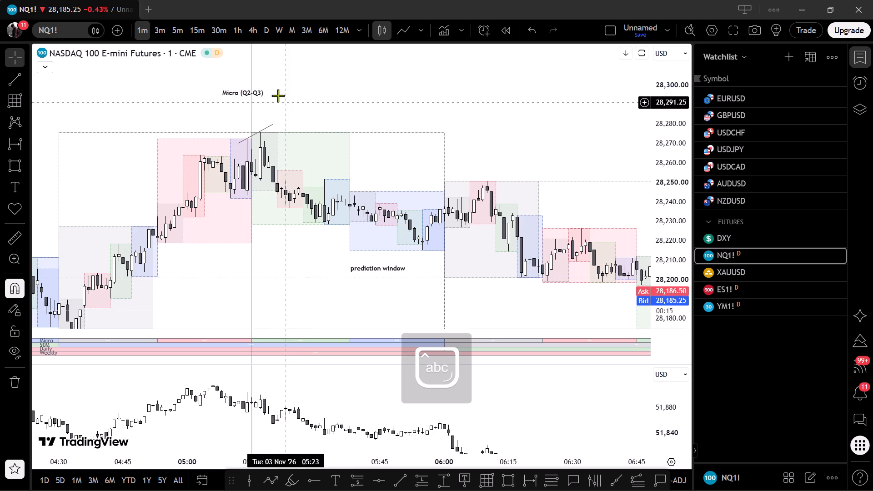
{"action": "left_click_drag", "start_coordinate": [257, 92], "coordinate": [263, 107]}
{"action": "left_click", "coordinate": [311, 105]}
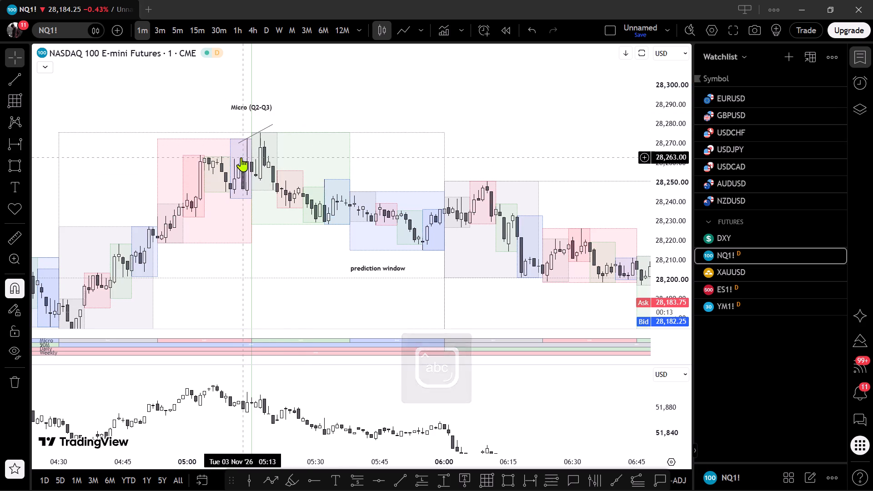
Draw a trendline from the 05:04 high at 28,263.00 to the 05:17 high at 28,275.75, using the "dotted line 1px" template.
{"action": "left_click_drag", "start_coordinate": [666, 430], "coordinate": [656, 402]}
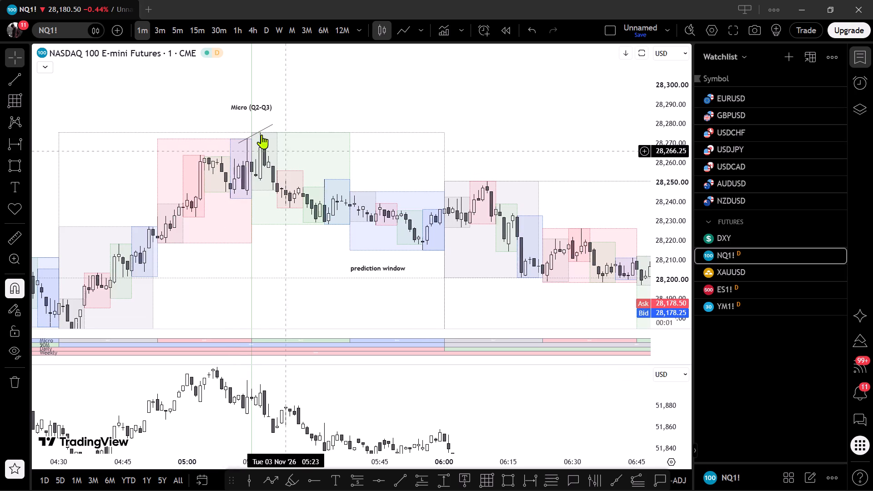
{"action": "left_click", "coordinate": [396, 481]}
{"action": "left_click", "coordinate": [205, 148]}
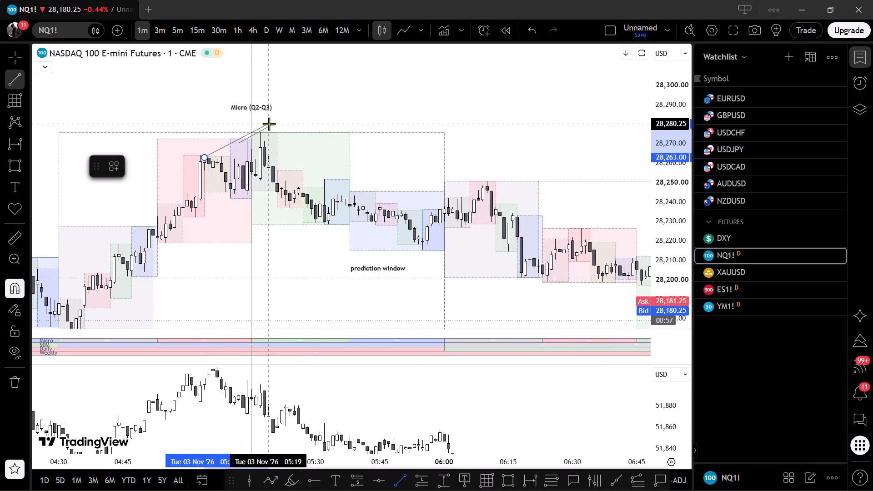
{"action": "left_click", "coordinate": [258, 125]}
{"action": "left_click", "coordinate": [115, 169]}
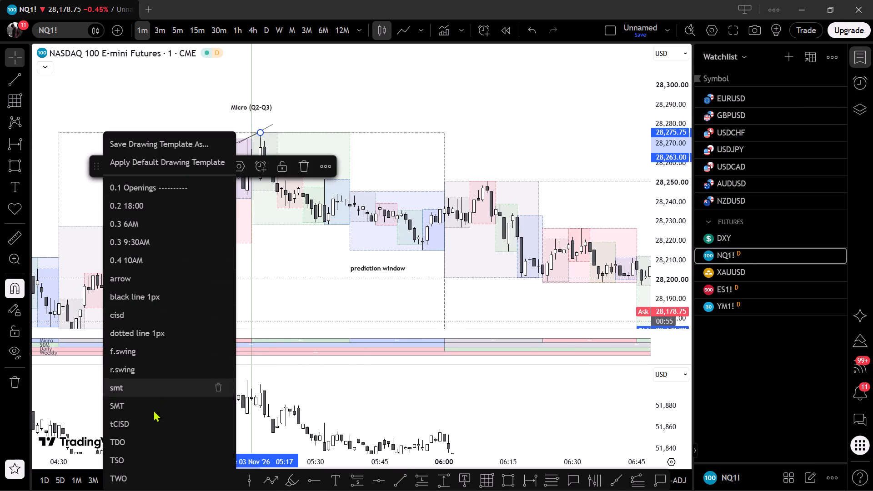
{"action": "scroll", "coordinate": [170, 408], "scroll_direction": "down", "scroll_amount": 2}
{"action": "left_click", "coordinate": [145, 334]}
{"action": "left_click", "coordinate": [316, 276]}
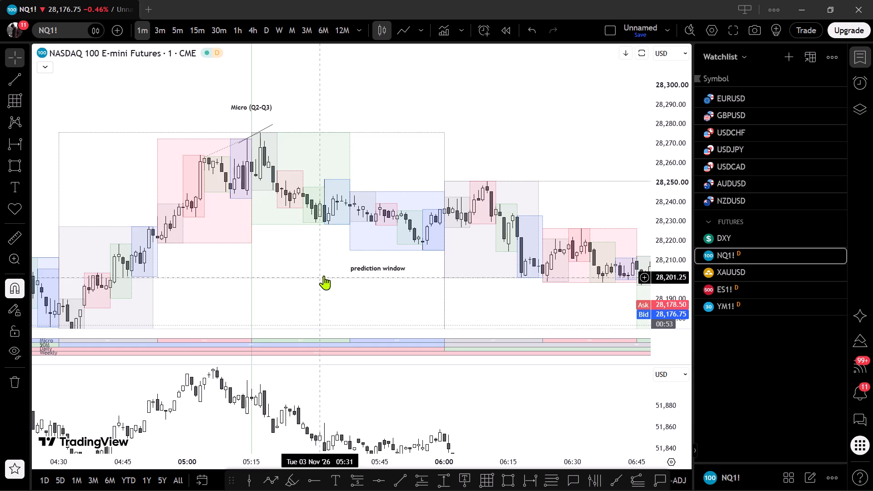
Add a second line reading "Nano [Q3(Q4-Q1)]" to the "Micro (Q2-Q3)" label.
{"action": "left_click", "coordinate": [267, 105]}
{"action": "left_click", "coordinate": [271, 105]}
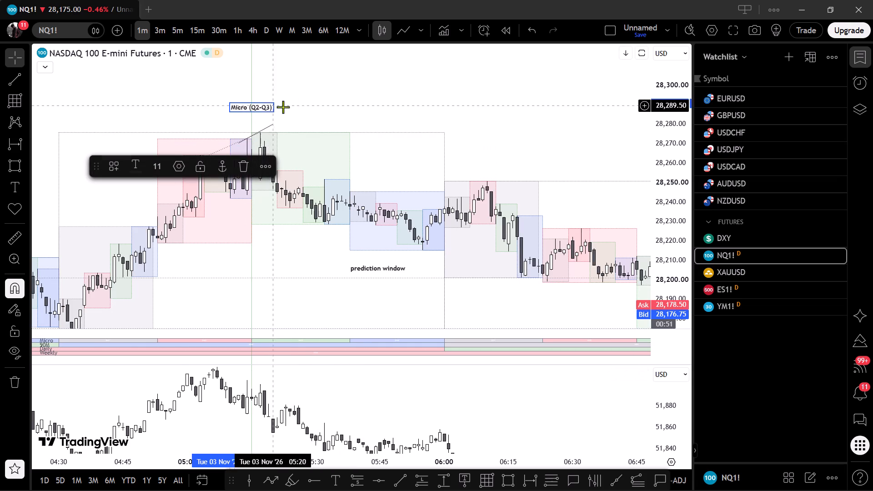
{"action": "key", "text": "Return"}
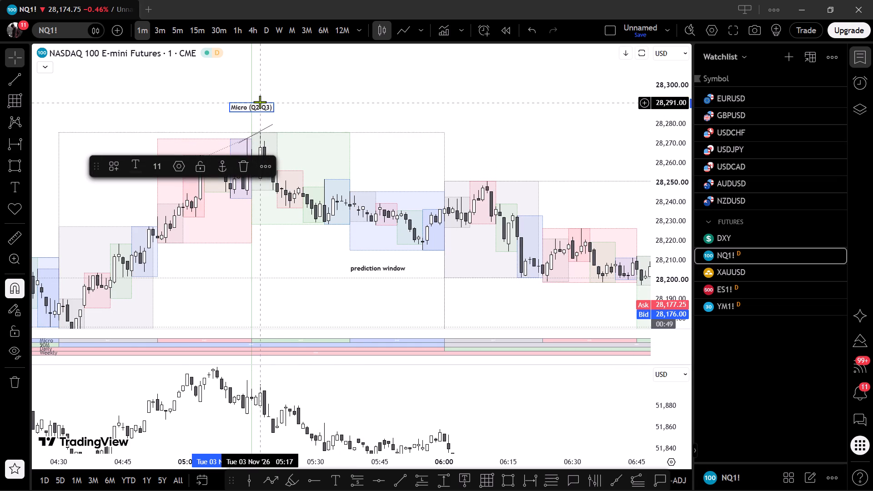
{"action": "left_click", "coordinate": [264, 106]}
{"action": "left_click", "coordinate": [271, 106]}
{"action": "key", "text": "Return"}
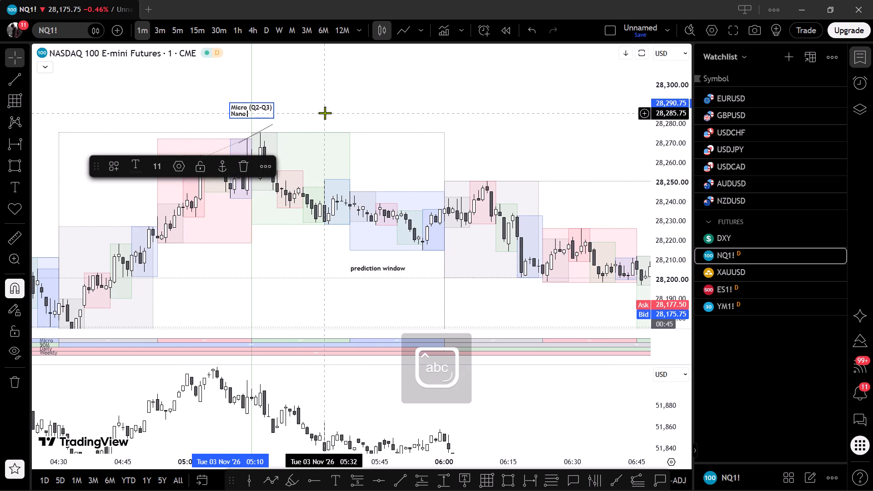
{"action": "key", "text": "bracketleft"}
{"action": "type", "text": "Q3"}
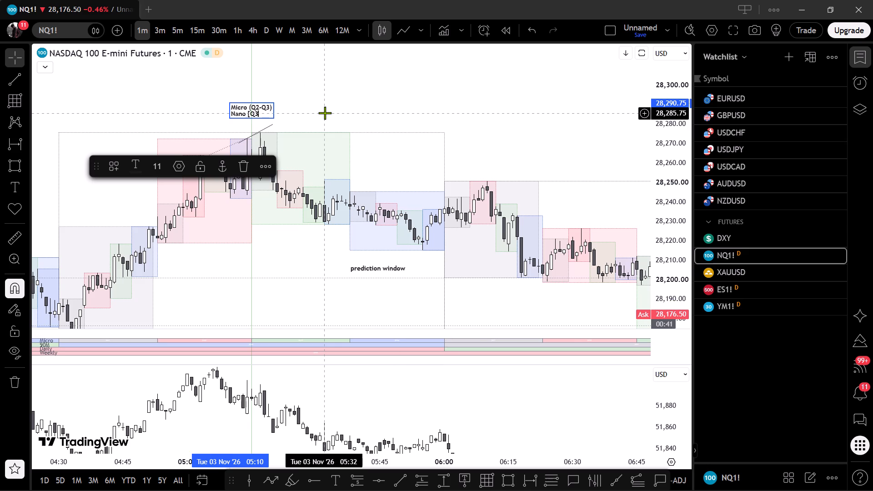
{"action": "type", "text": "(q4-q1)"}
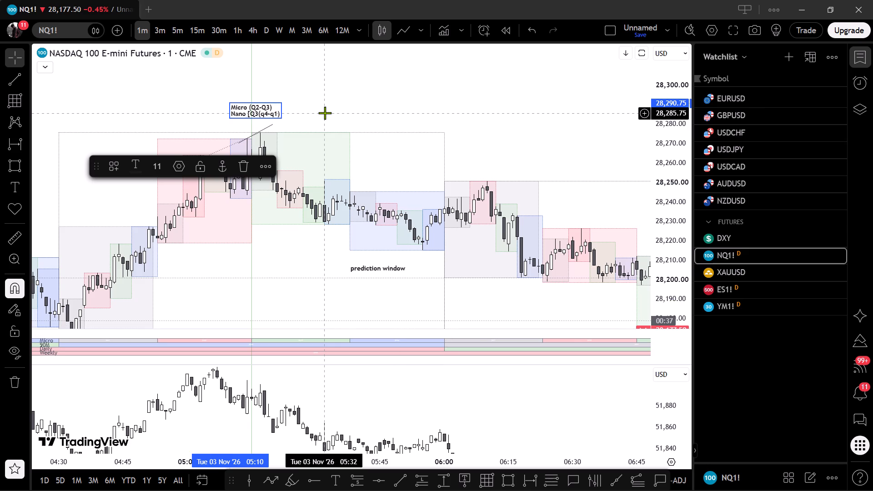
{"action": "key", "text": "BackSpace"}
{"action": "key", "text": "BackSpace"}
{"action": "key", "text": "BackSpace"}
{"action": "key", "text": "BackSpace"}
{"action": "key", "text": "BackSpace"}
{"action": "key", "text": "BackSpace"}
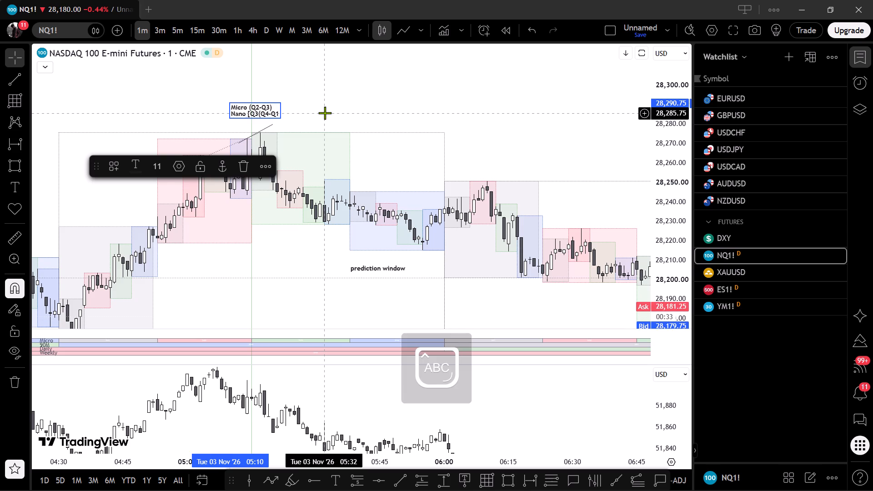
{"action": "left_click", "coordinate": [322, 111]}
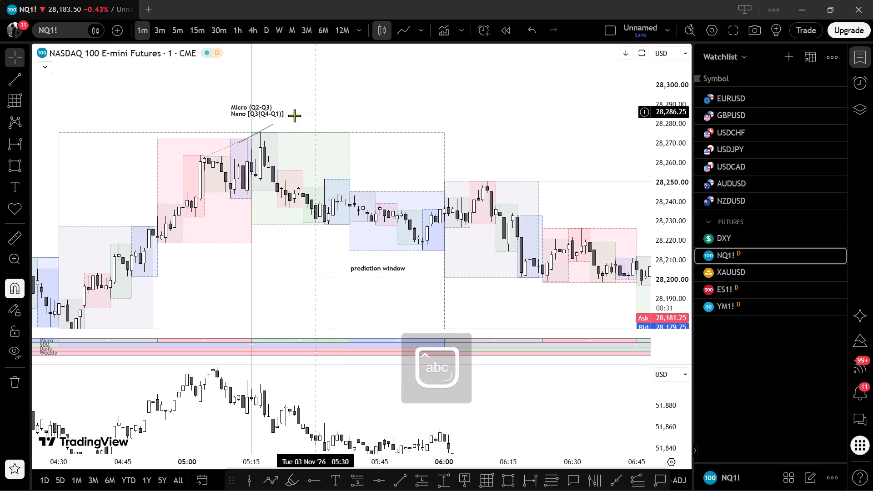
Delete the two green vertical lines at 05:15 and about 04:08.
{"action": "left_click", "coordinate": [252, 83]}
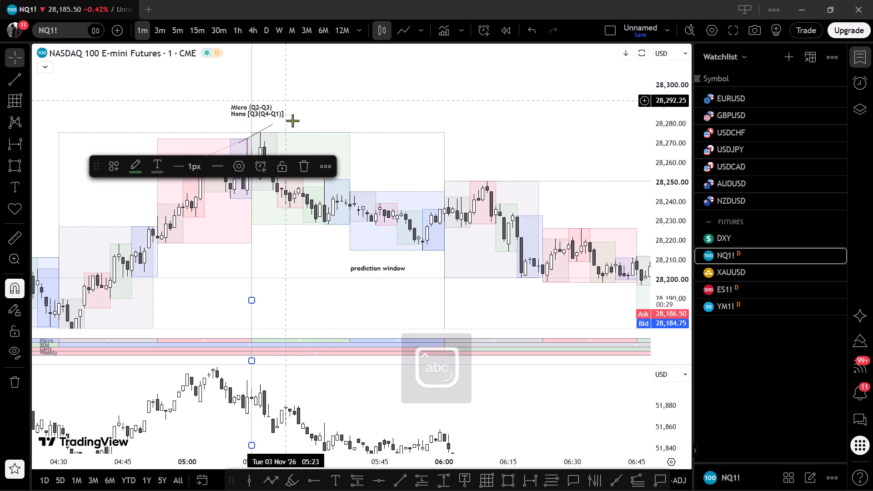
{"action": "left_click", "coordinate": [302, 161]}
{"action": "left_click", "coordinate": [336, 102]}
{"action": "left_click_drag", "start_coordinate": [140, 156], "coordinate": [294, 122]}
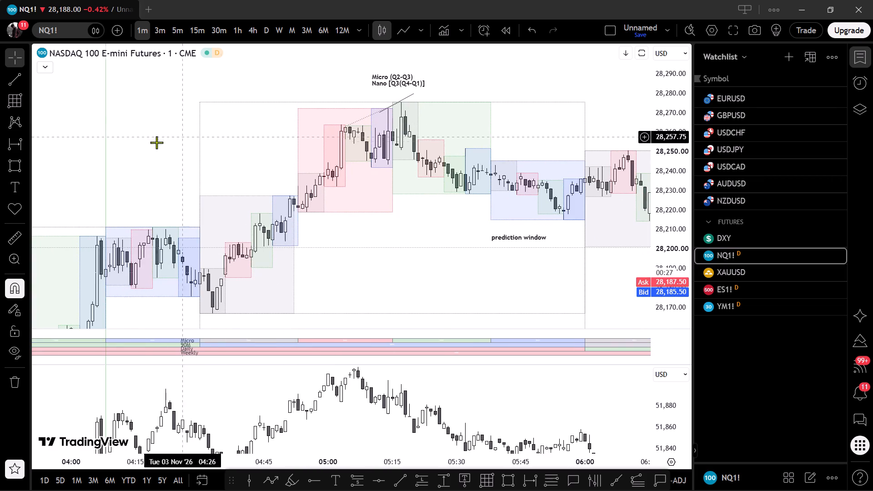
{"action": "left_click", "coordinate": [105, 145]}
{"action": "left_click", "coordinate": [308, 156]}
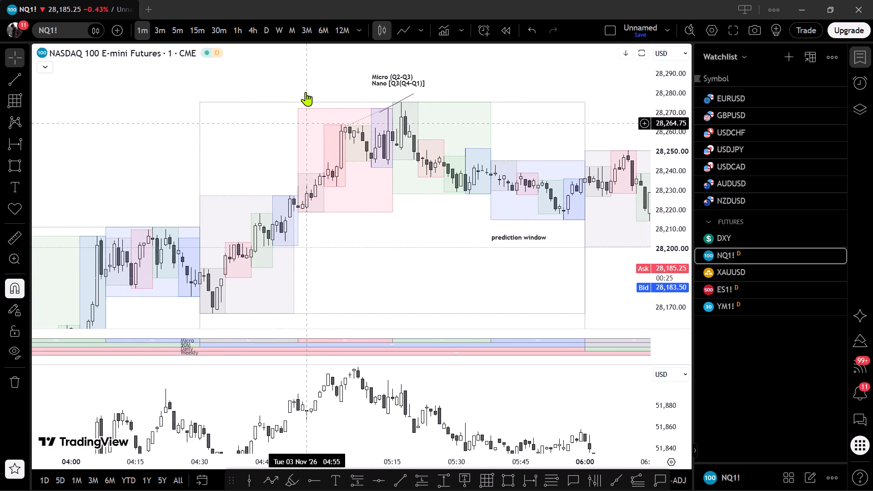
Draw a dotted trendline from the 05:27 high at 28,247.75 to the 05:32 high at 28,251.75.
{"action": "left_click_drag", "start_coordinate": [262, 118], "coordinate": [192, 168]}
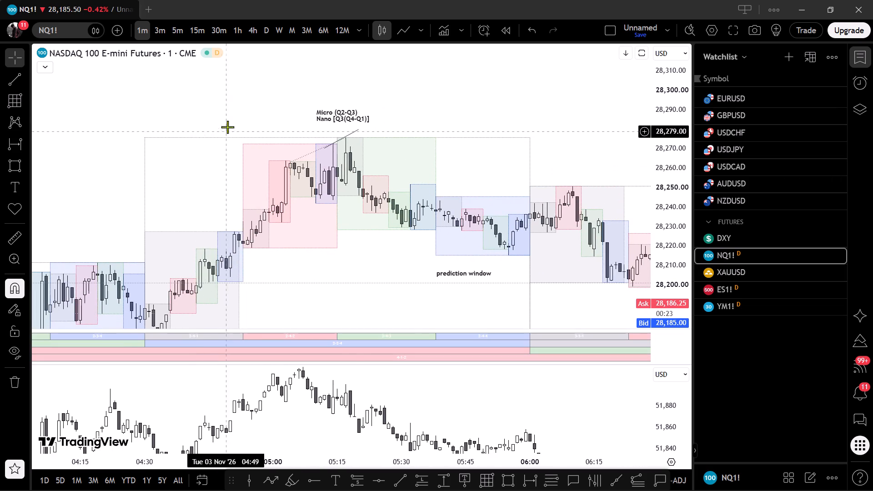
{"action": "left_click_drag", "start_coordinate": [227, 126], "coordinate": [169, 127]}
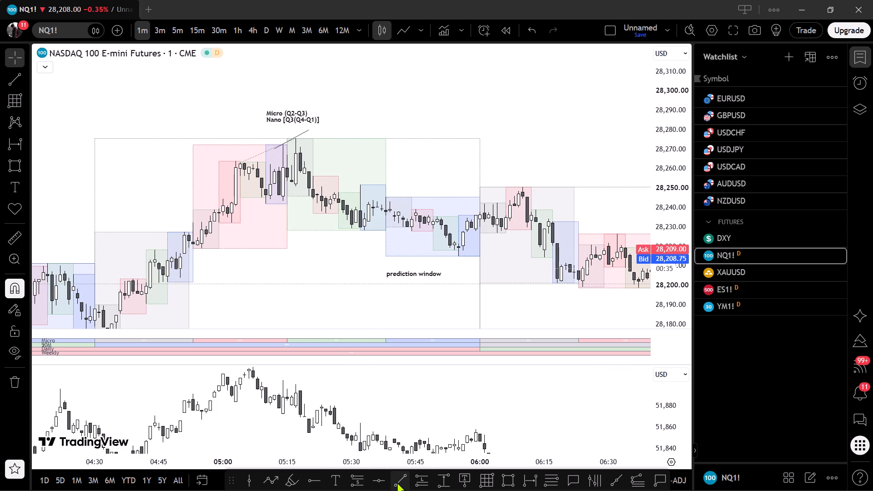
{"action": "left_click", "coordinate": [397, 482]}
{"action": "left_click", "coordinate": [339, 190]}
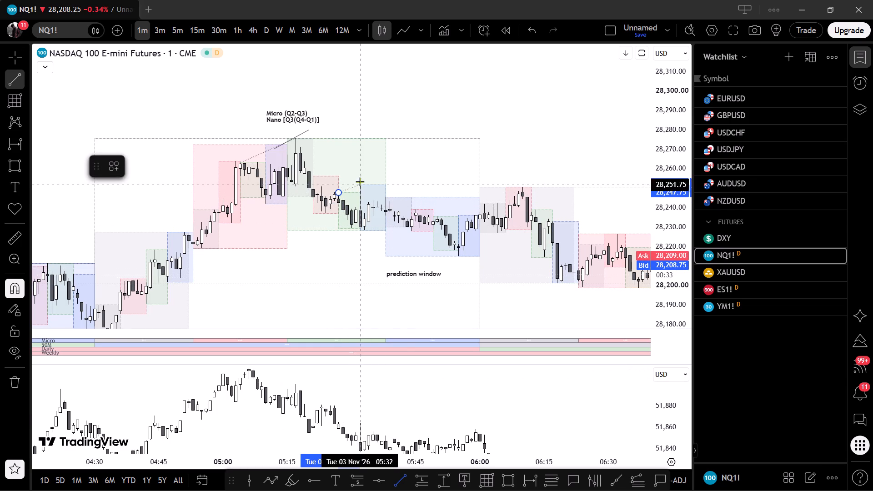
{"action": "left_click", "coordinate": [360, 181]}
{"action": "left_click", "coordinate": [387, 158]}
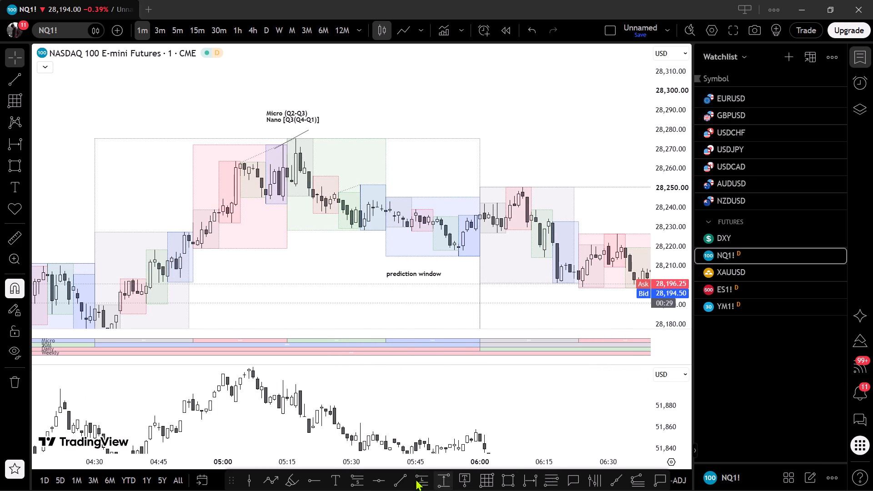
Label the short dotted trendline "nano (3-4)" and place the text just above it, at about 28,256.
{"action": "left_click", "coordinate": [334, 478]}
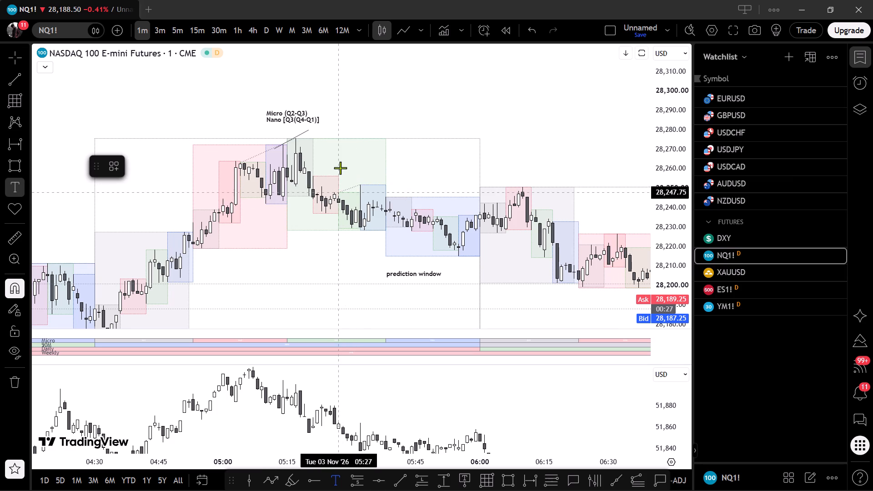
{"action": "left_click", "coordinate": [340, 168]}
{"action": "type", "text": "nano"}
{"action": "key", "text": "space"}
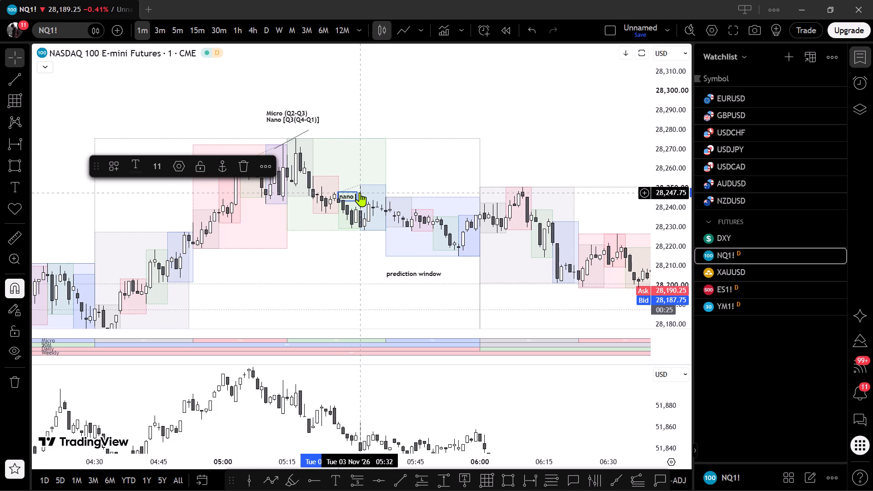
{"action": "type", "text": "(3-4"}
{"action": "left_click", "coordinate": [389, 166]}
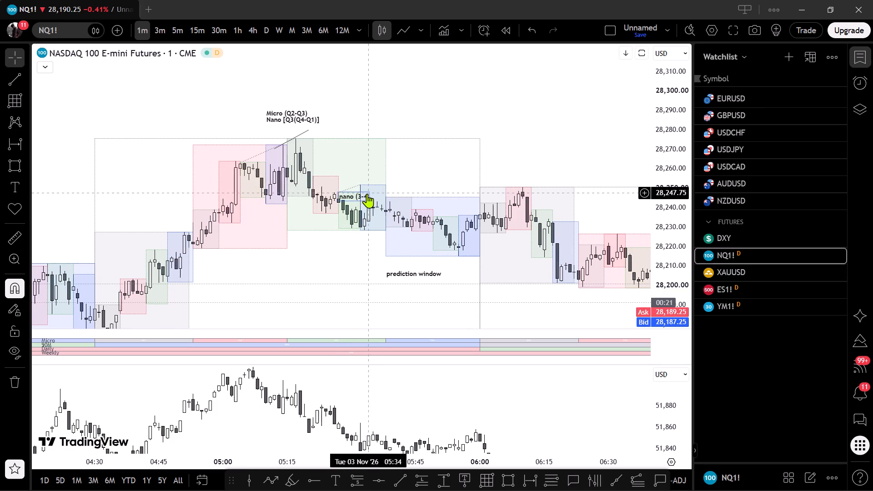
{"action": "left_click", "coordinate": [366, 195]}
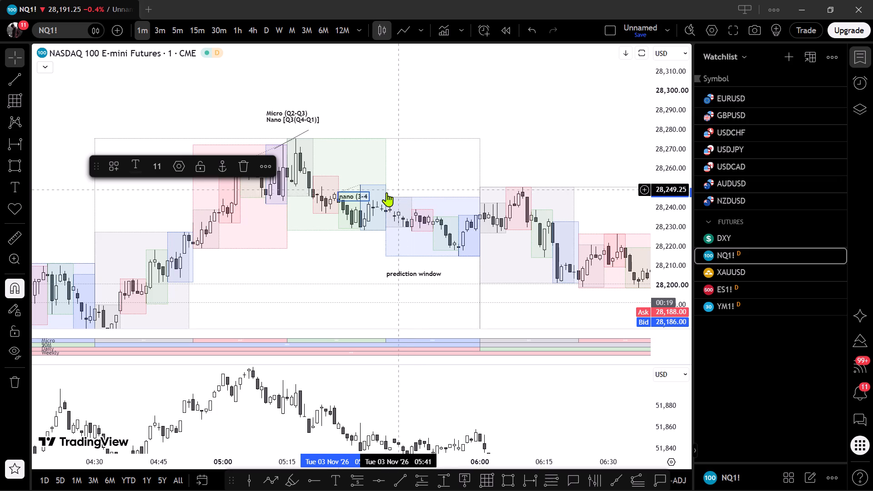
{"action": "left_click", "coordinate": [367, 195]}
{"action": "key", "text": "shift+parenright"}
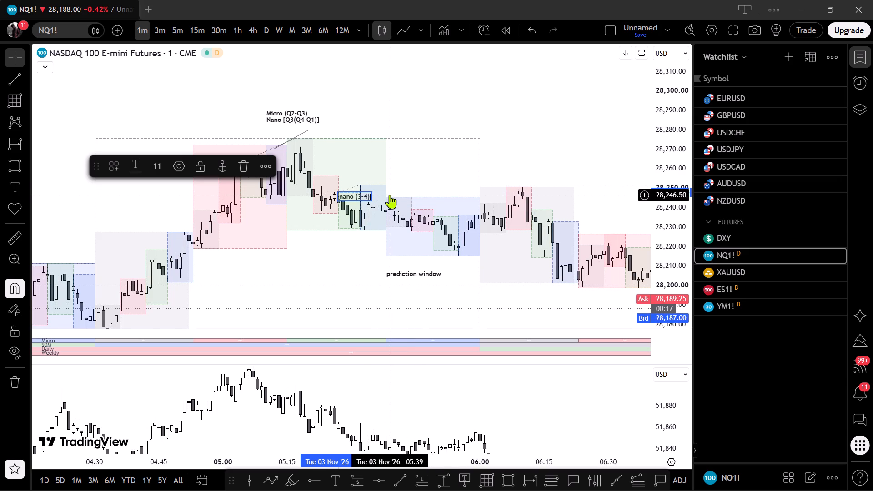
{"action": "left_click", "coordinate": [397, 152]}
{"action": "left_click_drag", "start_coordinate": [366, 197], "coordinate": [368, 175]}
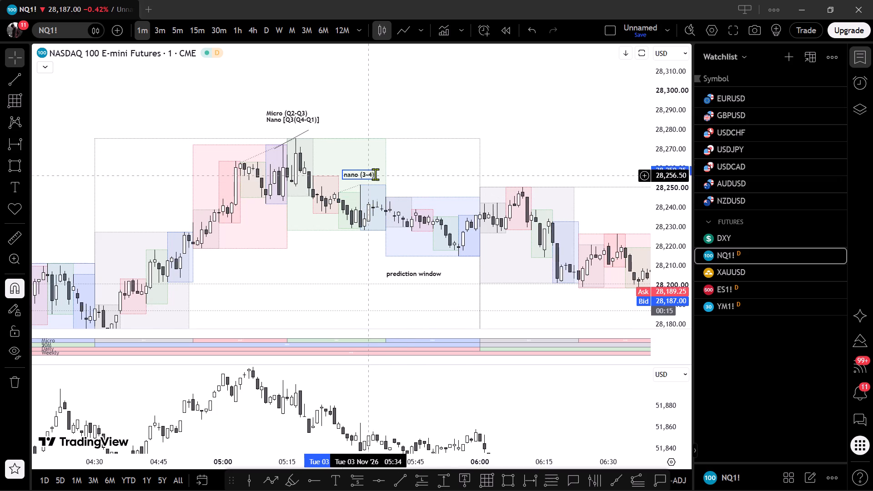
{"action": "left_click", "coordinate": [426, 162]}
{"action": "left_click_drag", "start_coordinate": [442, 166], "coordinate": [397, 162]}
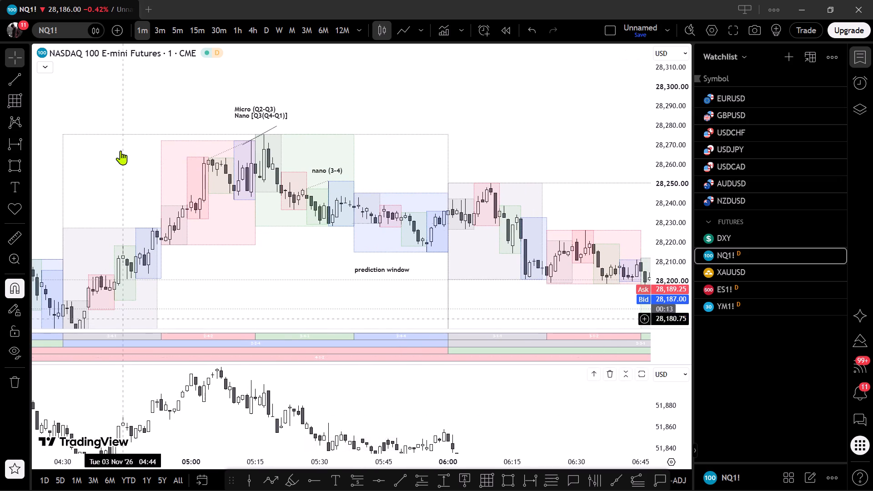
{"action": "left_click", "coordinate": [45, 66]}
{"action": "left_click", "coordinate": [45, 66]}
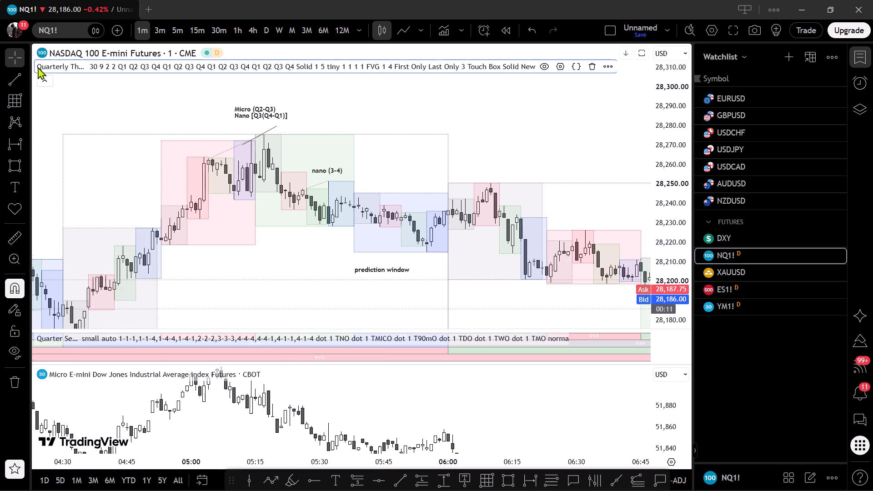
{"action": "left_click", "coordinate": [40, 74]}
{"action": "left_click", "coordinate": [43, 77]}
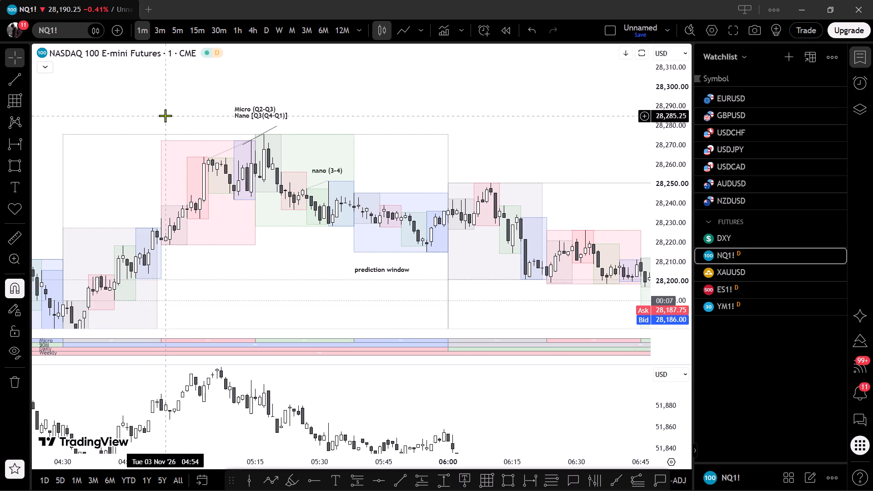
Move the "prediction window" label up, close beneath the blue Micro Q4 box.
{"action": "left_click_drag", "start_coordinate": [161, 115], "coordinate": [174, 116]}
{"action": "left_click_drag", "start_coordinate": [677, 285], "coordinate": [677, 284]}
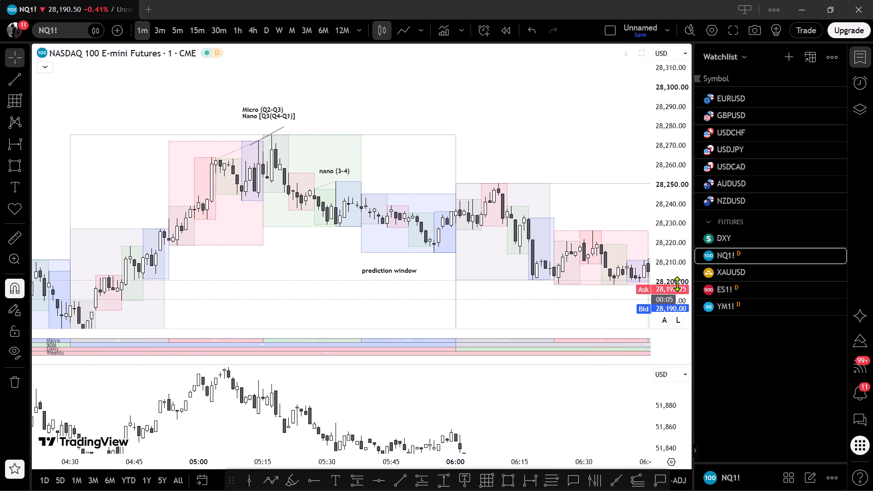
{"action": "left_click_drag", "start_coordinate": [677, 284], "coordinate": [667, 249]}
{"action": "left_click_drag", "start_coordinate": [401, 295], "coordinate": [400, 282]}
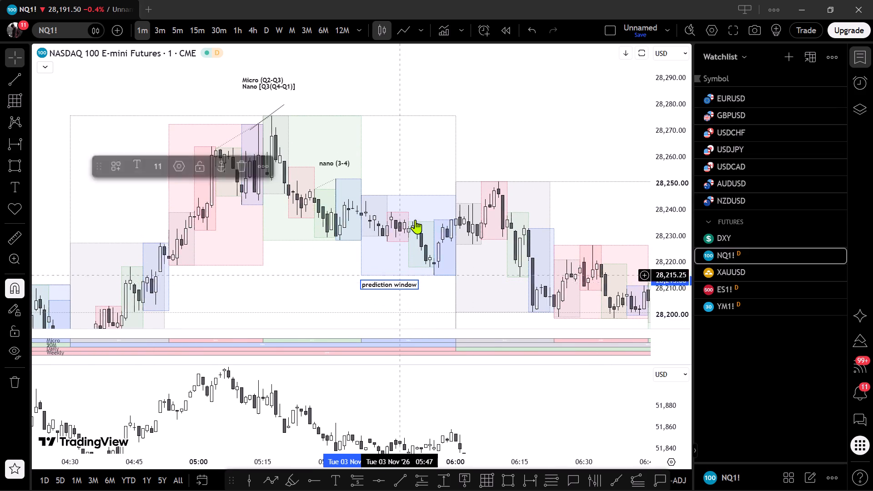
{"action": "left_click", "coordinate": [439, 147]}
Move the "Micro (Q2-Q3) Nano [Q3(Q4-Q1)]" label slightly down toward its trendline, and dismiss the upgrade advert.
{"action": "left_click_drag", "start_coordinate": [430, 147], "coordinate": [518, 146]}
{"action": "scroll", "coordinate": [466, 143], "scroll_direction": "up", "scroll_amount": 2}
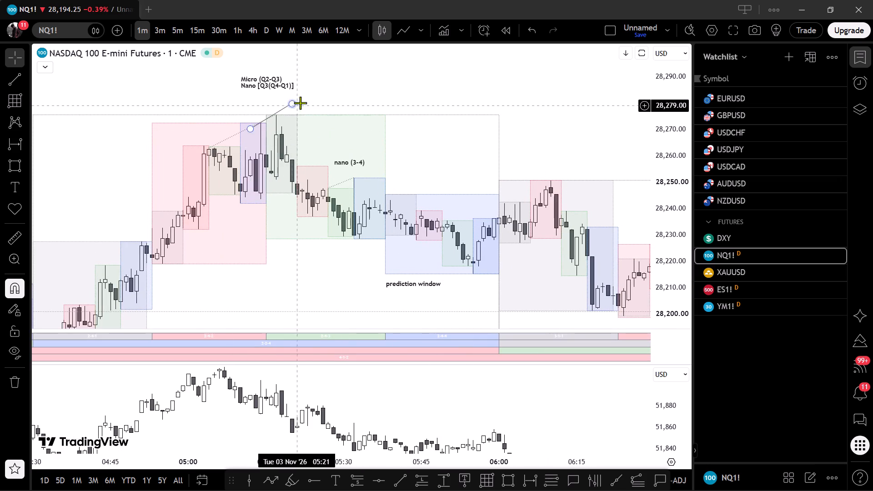
{"action": "left_click_drag", "start_coordinate": [288, 83], "coordinate": [286, 90]}
{"action": "left_click", "coordinate": [384, 86]}
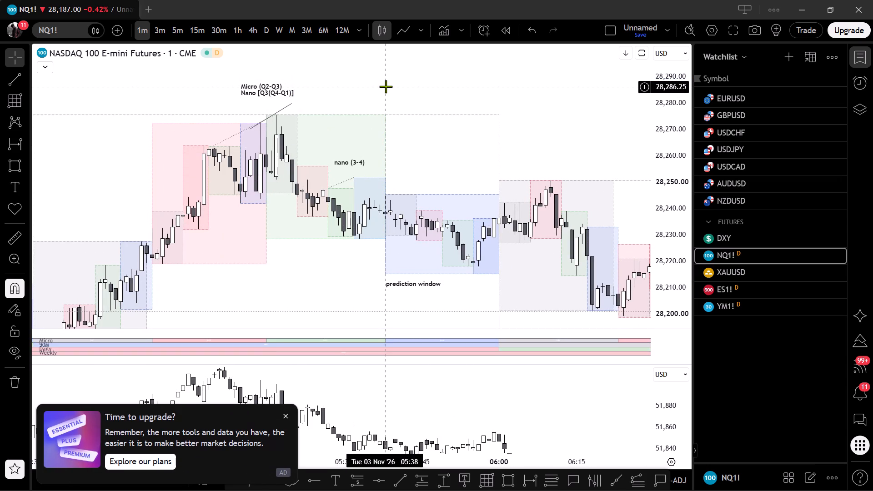
{"action": "left_click", "coordinate": [284, 416]}
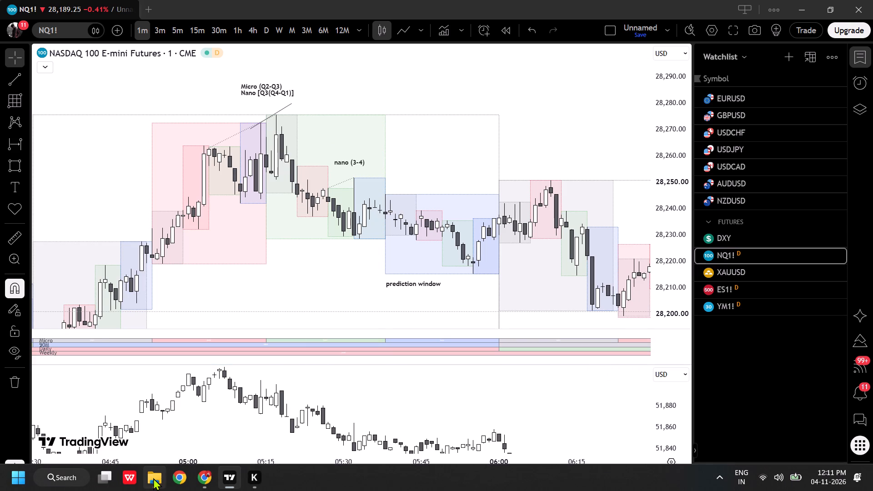
Switch to WPS Office and look through the cloud and local storage locations on its home page.
{"action": "double_click", "coordinate": [159, 478]}
{"action": "left_click", "coordinate": [123, 479]}
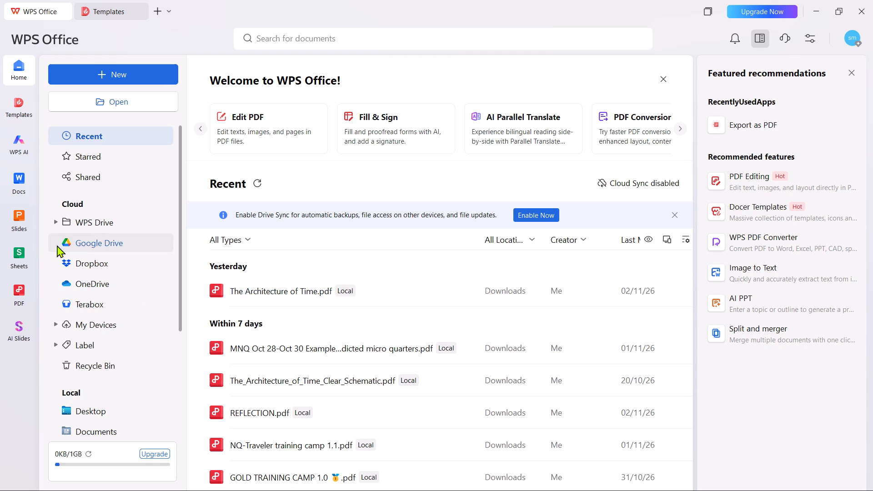
{"action": "left_click", "coordinate": [55, 226]}
{"action": "left_click", "coordinate": [55, 226]}
{"action": "scroll", "coordinate": [90, 278], "scroll_direction": "up", "scroll_amount": 3}
{"action": "scroll", "coordinate": [139, 287], "scroll_direction": "down", "scroll_amount": 4}
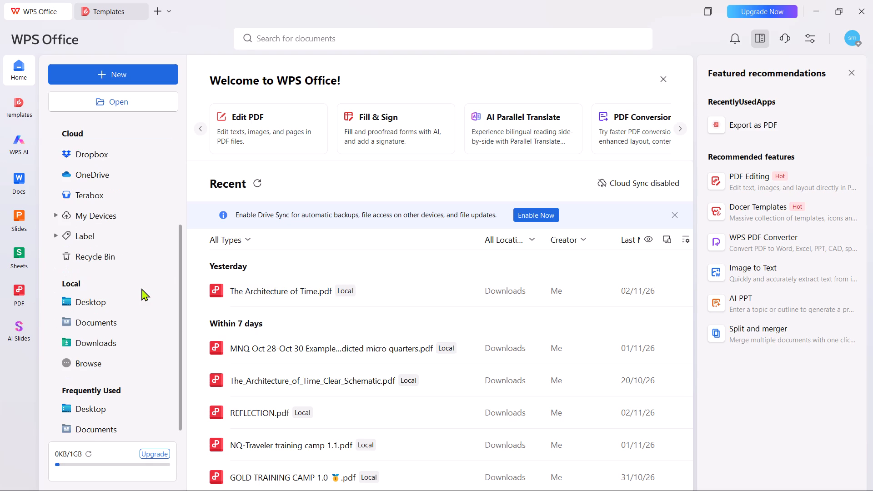
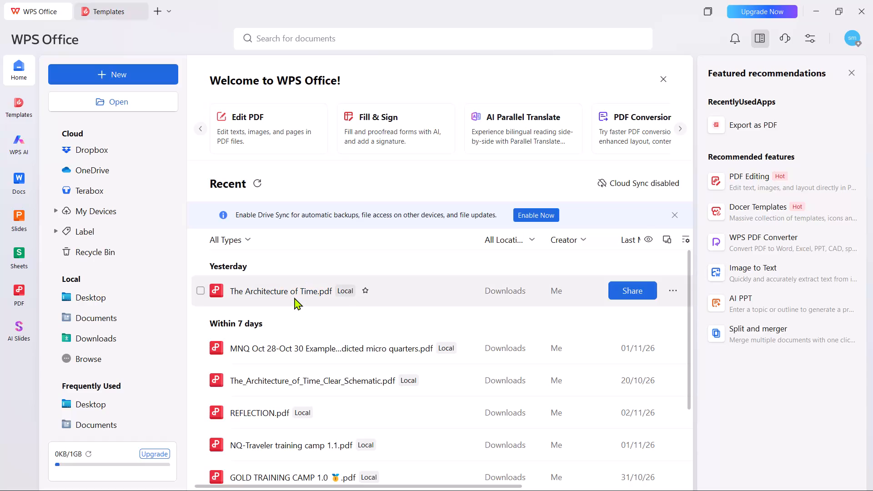
Open "The Architecture of Time.pdf" and examine the Micro/Nano quarter SMT sequence diagrams on pages 21 to 23.
{"action": "left_click", "coordinate": [294, 297]}
{"action": "left_click", "coordinate": [294, 294]}
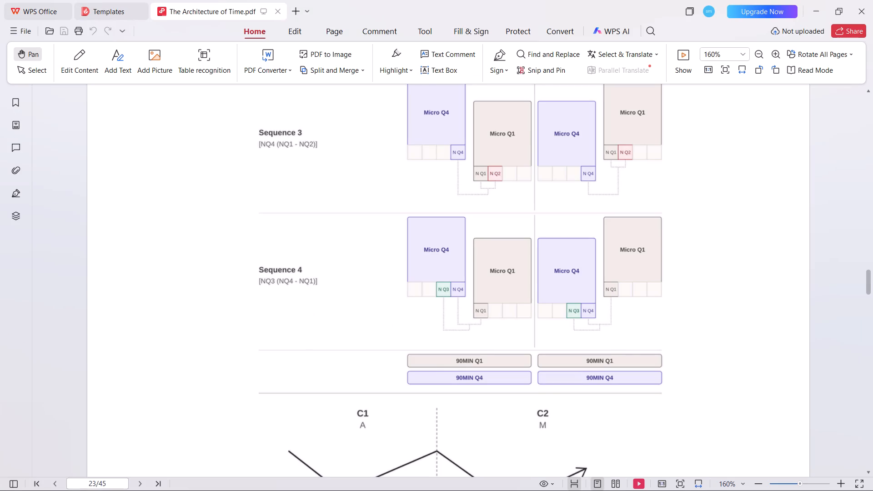
{"action": "scroll", "coordinate": [402, 321], "scroll_direction": "up", "scroll_amount": 20}
{"action": "scroll", "coordinate": [402, 321], "scroll_direction": "up", "scroll_amount": 20}
{"action": "scroll", "coordinate": [402, 321], "scroll_direction": "up", "scroll_amount": 8}
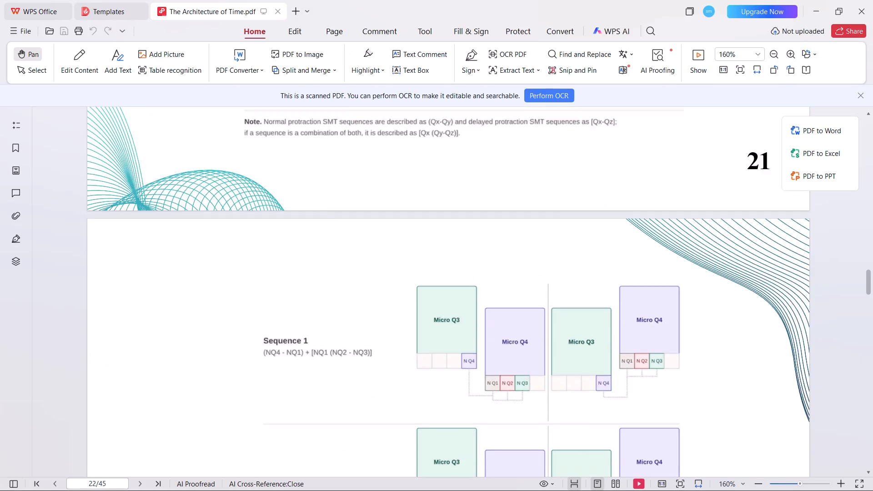
{"action": "scroll", "coordinate": [407, 271], "scroll_direction": "up", "scroll_amount": 12}
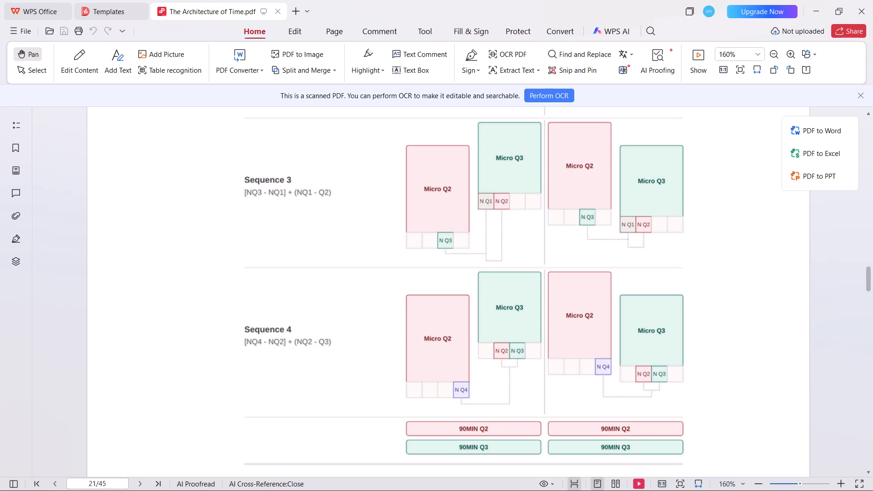
{"action": "scroll", "coordinate": [468, 373], "scroll_direction": "up", "scroll_amount": 5}
{"action": "scroll", "coordinate": [461, 304], "scroll_direction": "up", "scroll_amount": 1}
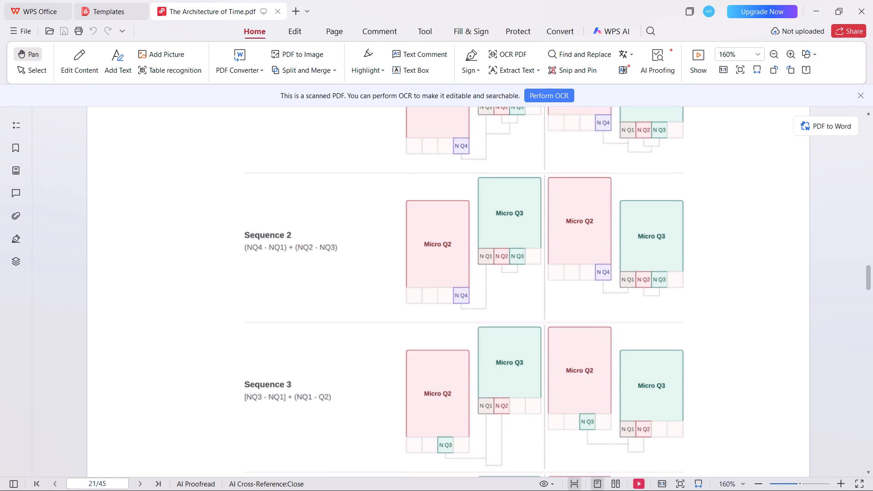
{"action": "scroll", "coordinate": [487, 286], "scroll_direction": "up", "scroll_amount": 3}
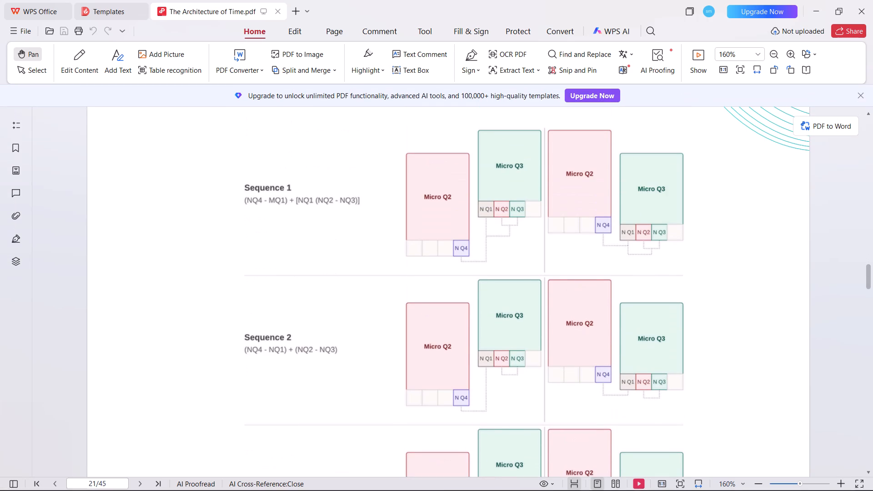
Switch to TradingView and draw a rectangle between 28,243.00 and 28,256.25, from 05:02 to about 06:16 on 3 November.
{"action": "left_click", "coordinate": [231, 481]}
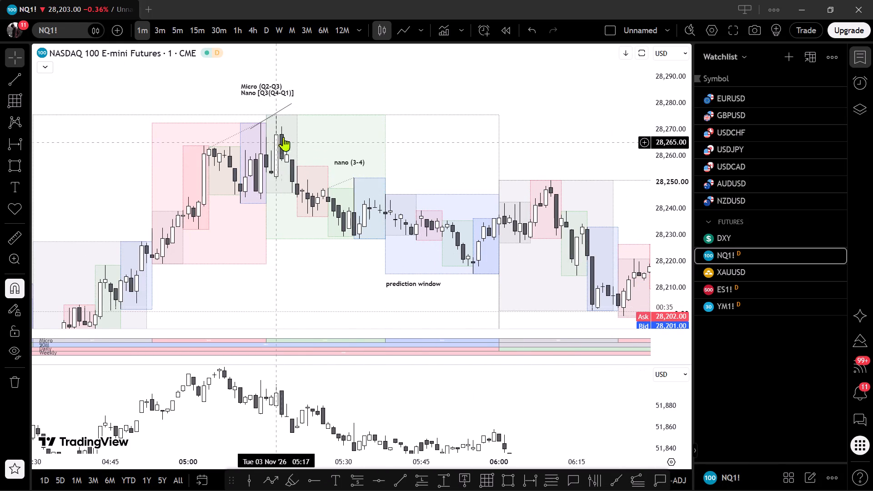
{"action": "left_click", "coordinate": [507, 481]}
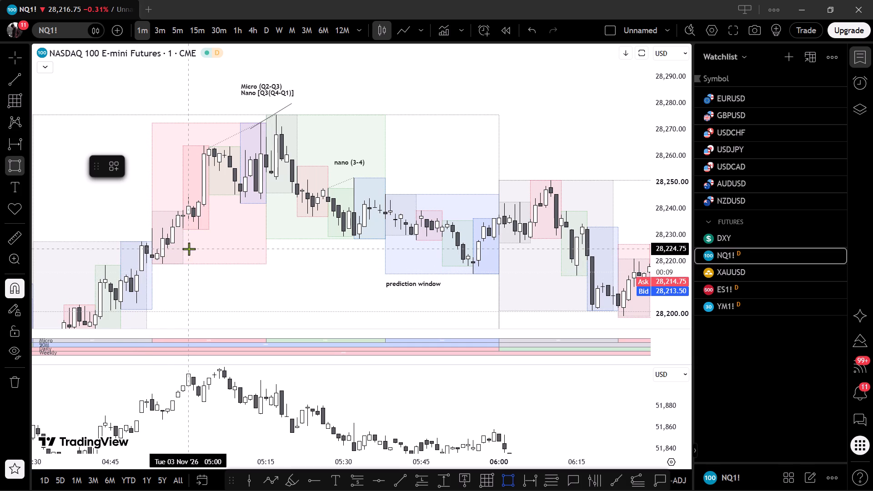
{"action": "left_click", "coordinate": [200, 194]}
{"action": "left_click", "coordinate": [208, 180]}
{"action": "left_click_drag", "start_coordinate": [209, 185], "coordinate": [521, 178]}
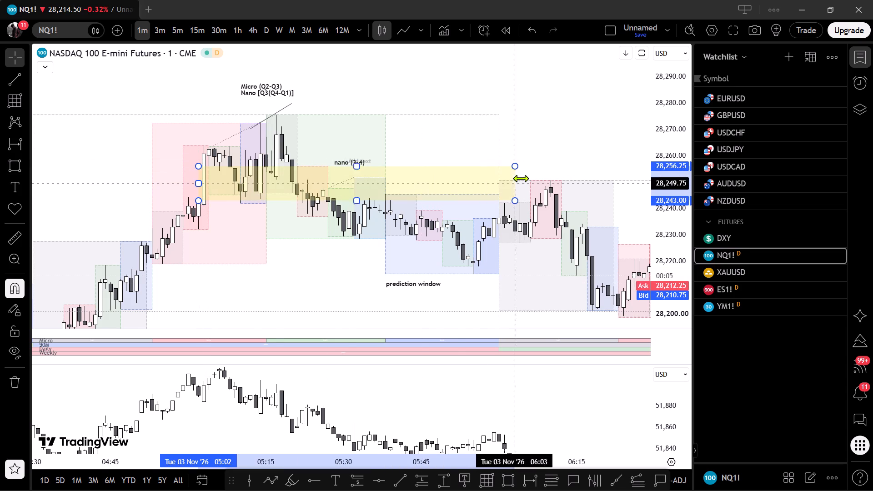
{"action": "left_click_drag", "start_coordinate": [521, 178], "coordinate": [582, 178]}
{"action": "left_click", "coordinate": [491, 128]}
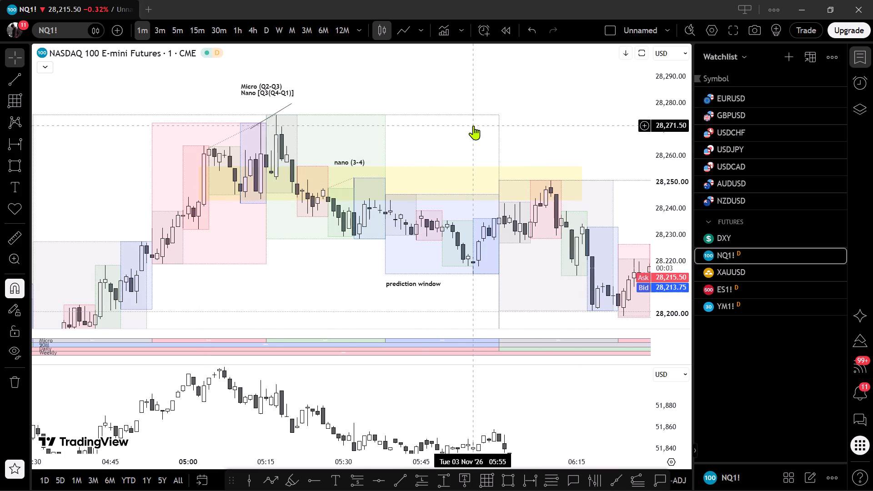
Apply the q2 drawing template to the yellow rectangle and extend its end to about 06:17.
{"action": "left_click", "coordinate": [424, 165]}
{"action": "left_click", "coordinate": [99, 168]}
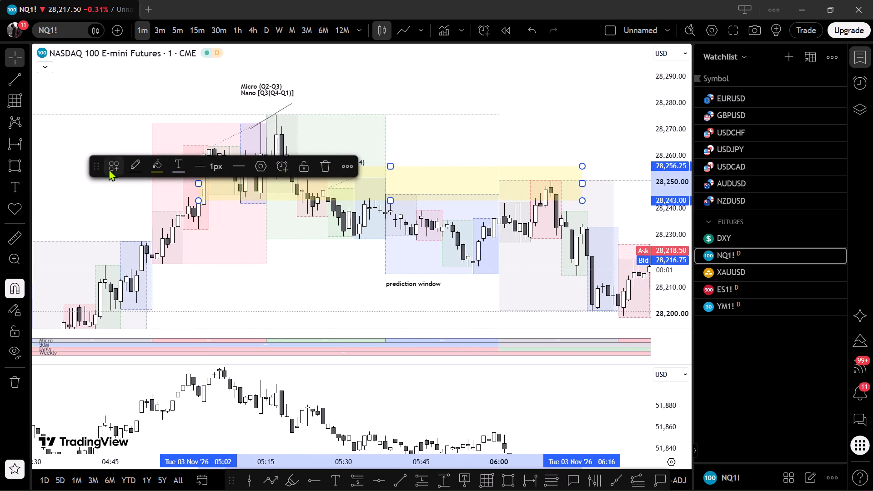
{"action": "left_click", "coordinate": [112, 169]}
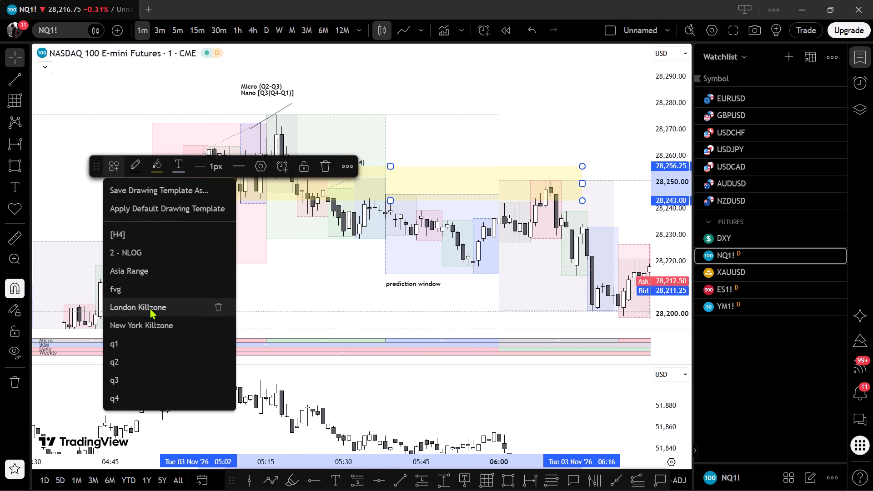
{"action": "left_click", "coordinate": [137, 361]}
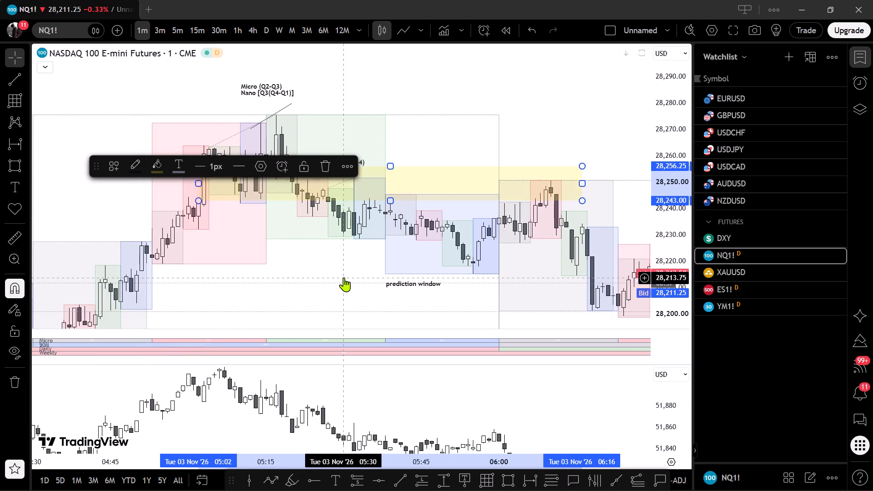
{"action": "left_click", "coordinate": [344, 277]}
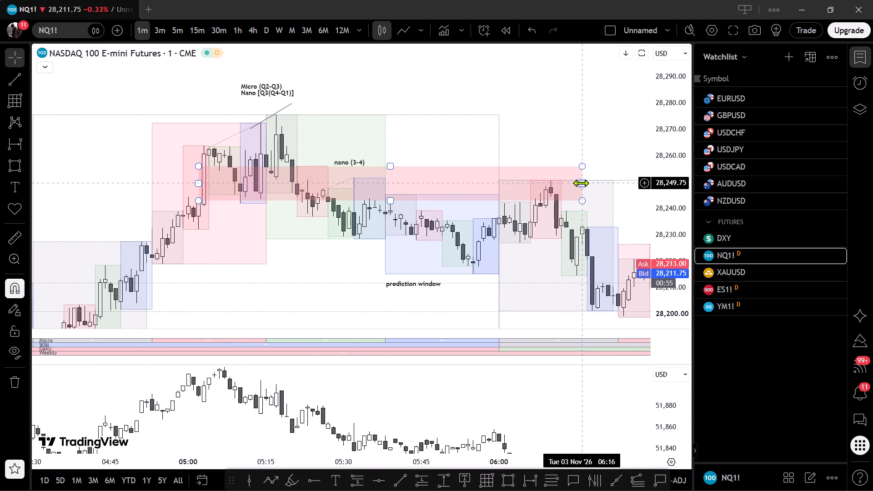
{"action": "left_click_drag", "start_coordinate": [581, 183], "coordinate": [586, 182]}
{"action": "left_click", "coordinate": [557, 145]}
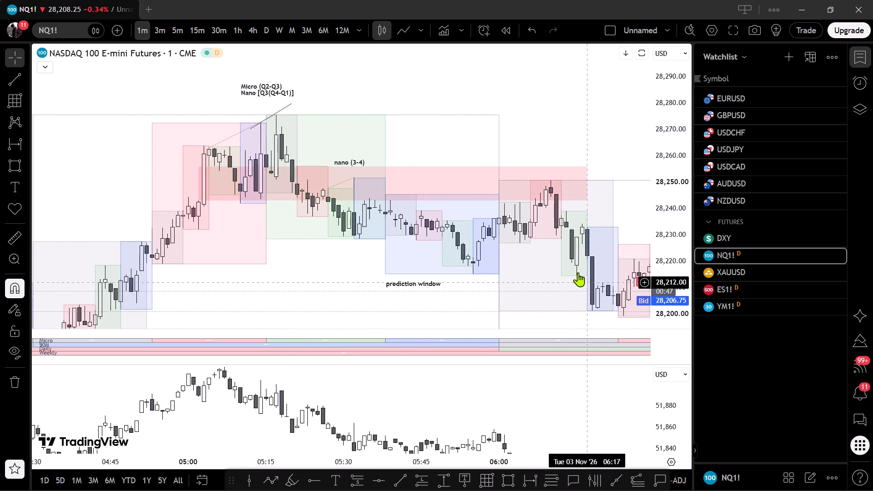
Add a callout reading "body close below f.fvg", anchored at the 05:24 candle's low near 28,237, with its text box at about 28,222.
{"action": "left_click", "coordinate": [344, 279]}
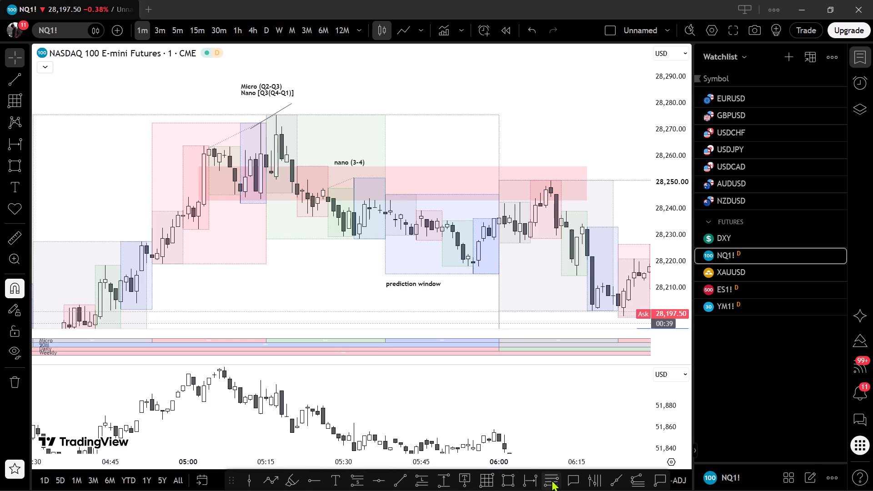
{"action": "left_click", "coordinate": [568, 479]}
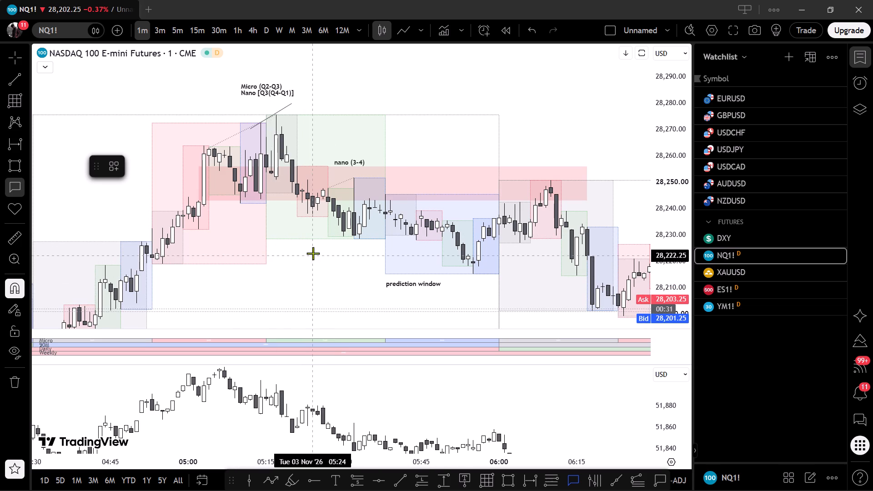
{"action": "left_click", "coordinate": [311, 239]}
{"action": "left_click", "coordinate": [281, 256]}
{"action": "type", "text": "stro"}
{"action": "key", "text": "BackSpace"}
{"action": "key", "text": "BackSpace"}
{"action": "key", "text": "BackSpace"}
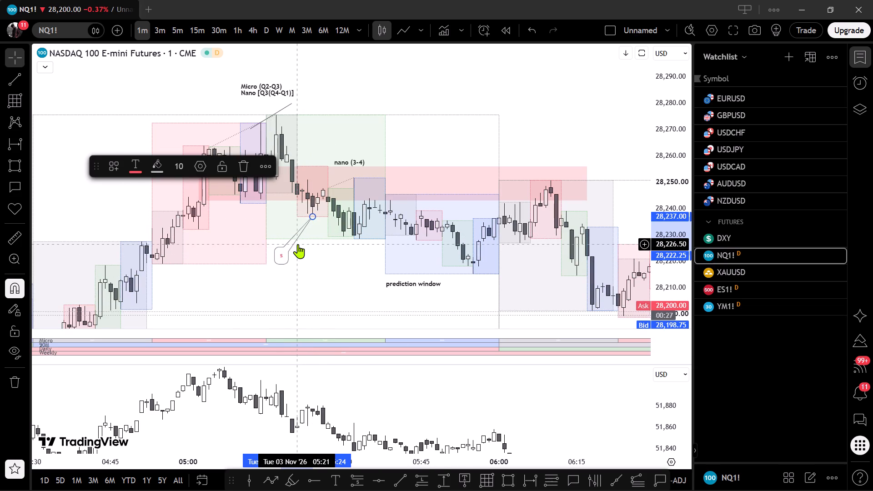
{"action": "key", "text": "BackSpace"}
{"action": "type", "text": "body close b"}
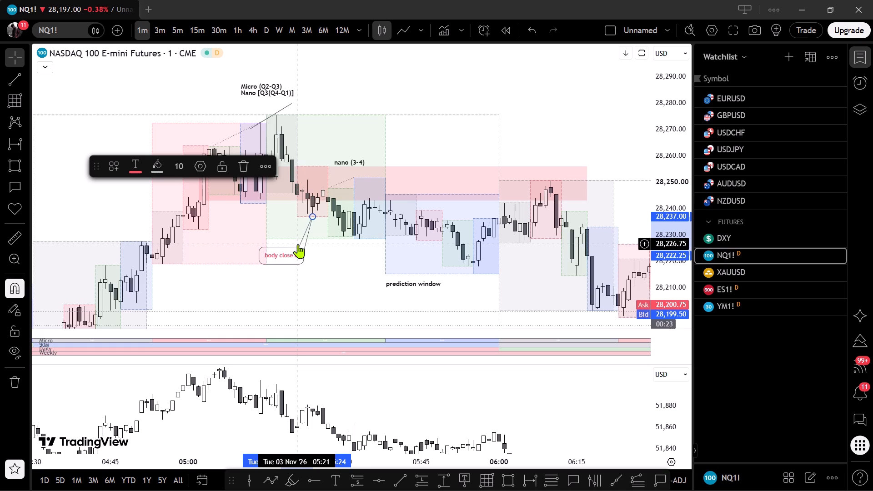
{"action": "type", "text": "elow last"}
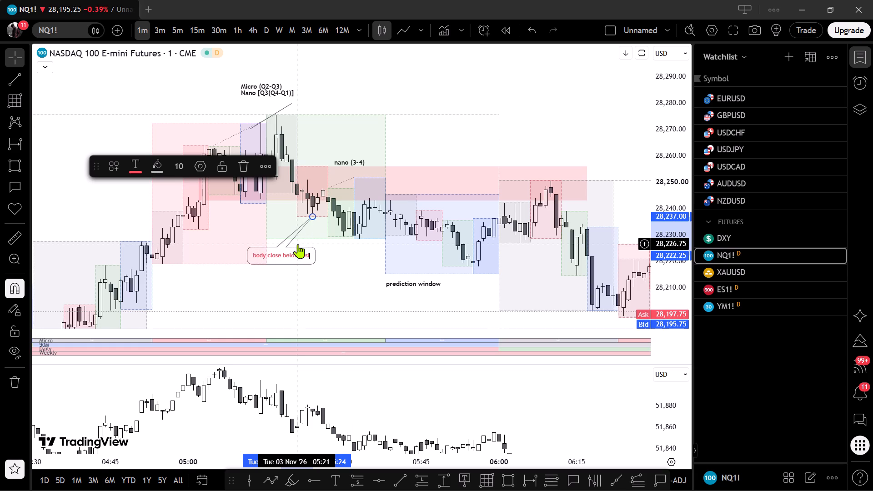
{"action": "key", "text": "BackSpace"}
{"action": "key", "text": "BackSpace"}
{"action": "key", "text": "BackSpace"}
{"action": "key", "text": "BackSpace"}
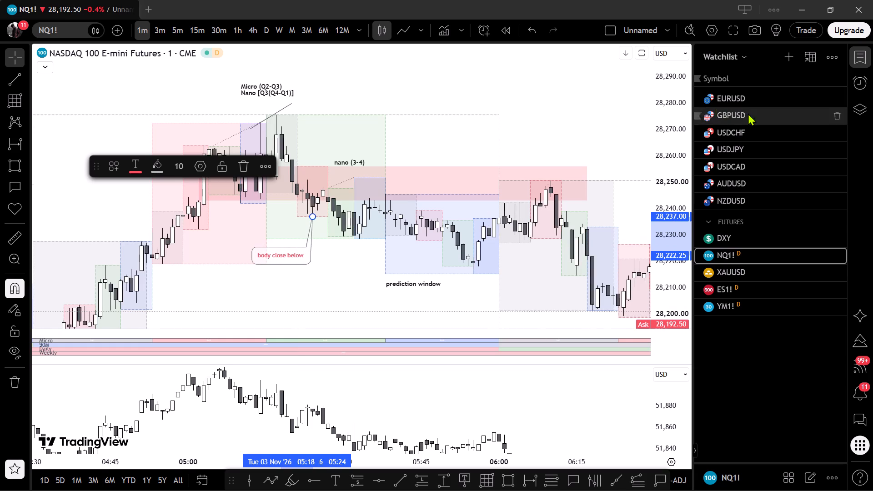
{"action": "type", "text": "f.fvg"}
{"action": "left_click", "coordinate": [439, 131]}
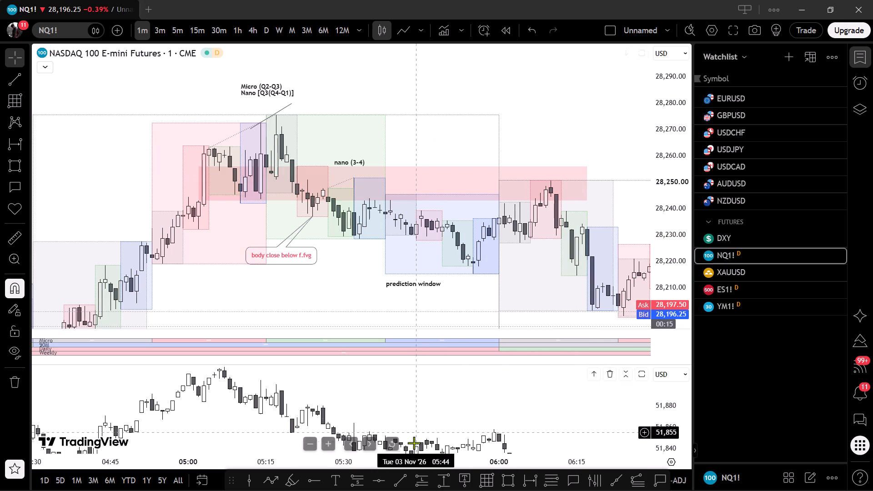
Draw a horizontal trendline at 28,240.75 from 05:24 to 05:46 and apply the saved template that carries the text "CISD".
{"action": "left_click", "coordinate": [396, 484]}
{"action": "left_click", "coordinate": [312, 210]}
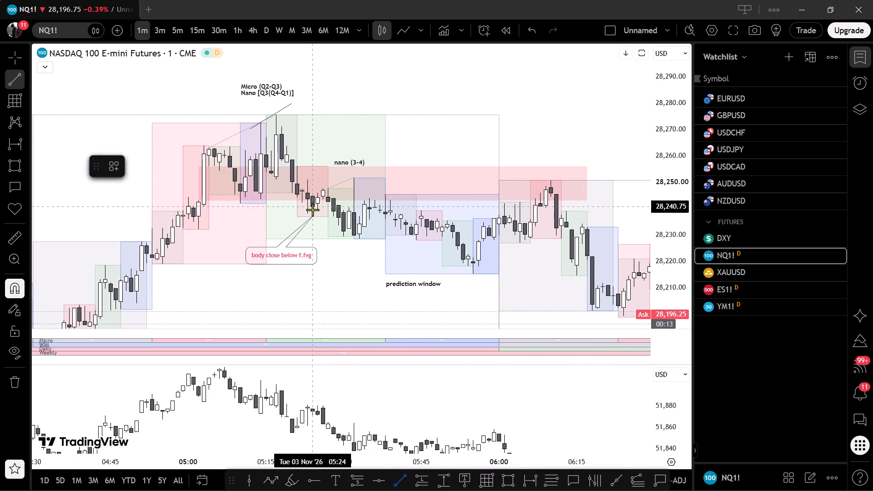
{"action": "left_click", "coordinate": [427, 206], "text": "shift"}
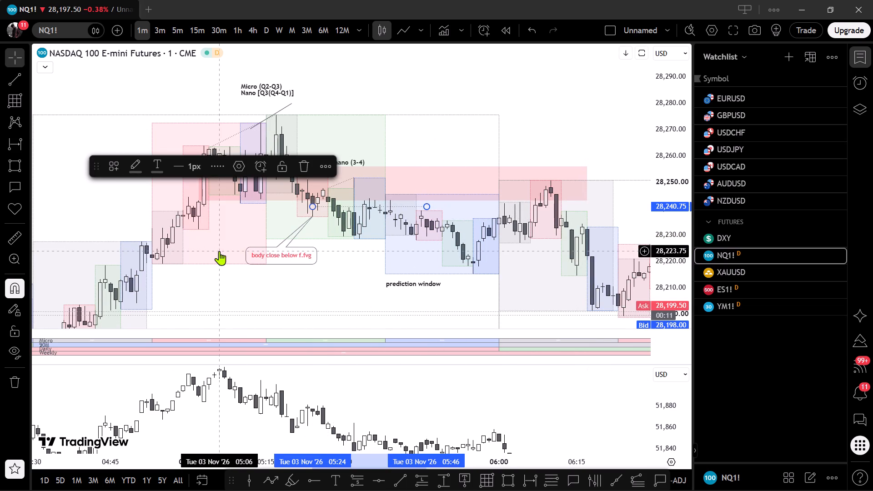
{"action": "left_click", "coordinate": [113, 165]}
{"action": "left_click", "coordinate": [146, 425]}
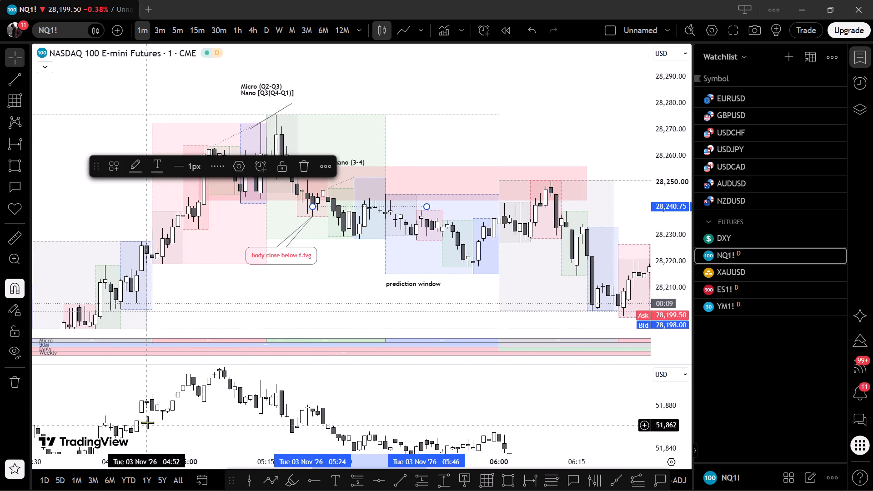
Replace the 28,240.75 trendline's text with "Entry".
{"action": "left_click", "coordinate": [240, 162]}
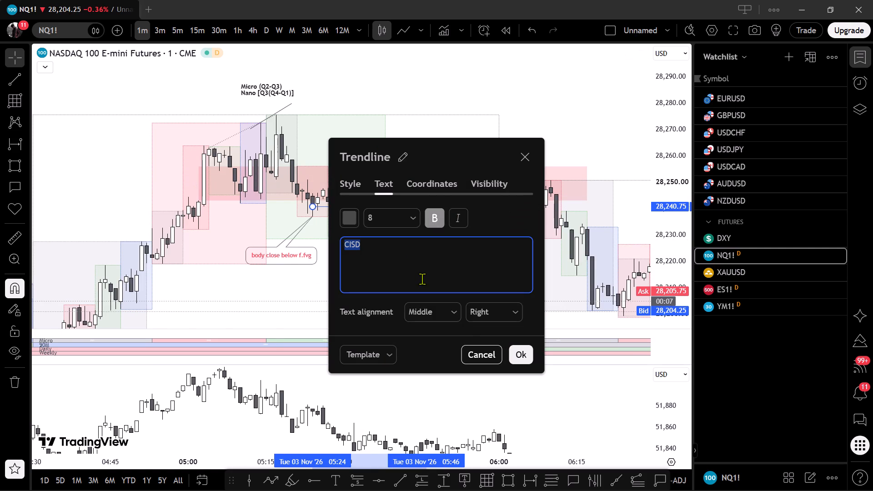
{"action": "type", "text": "ntry"}
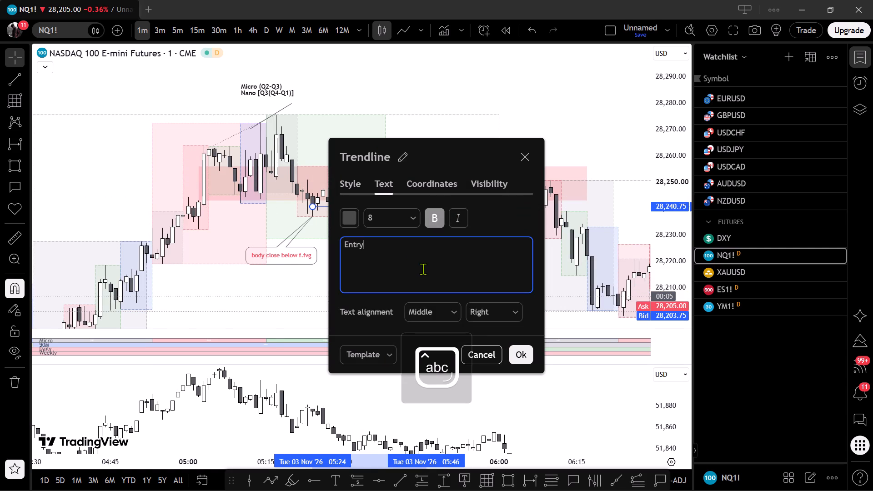
{"action": "left_click", "coordinate": [524, 360]}
{"action": "left_click", "coordinate": [482, 120]}
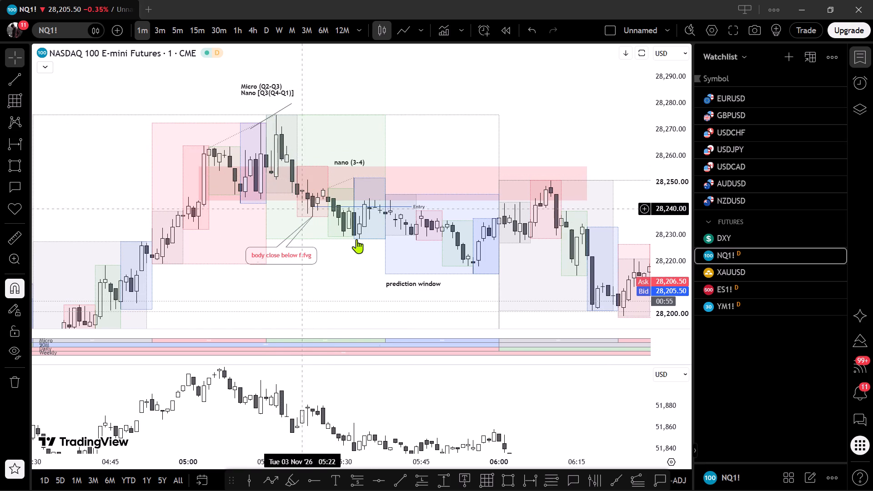
Draw a short horizontal trendline at 28,252.25 from 05:18 to about 05:25, and dismiss the advert.
{"action": "left_click", "coordinate": [400, 481]}
{"action": "left_click", "coordinate": [277, 175]}
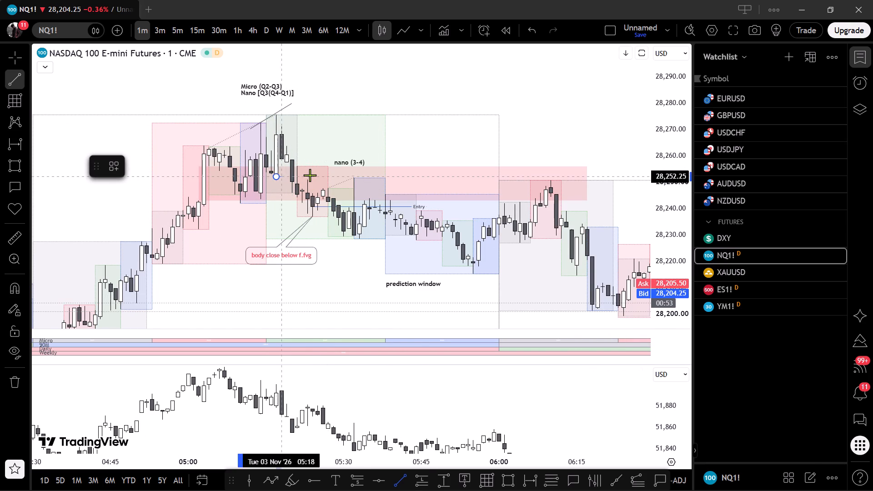
{"action": "left_click", "coordinate": [318, 175], "text": "shift"}
{"action": "left_click", "coordinate": [369, 101]}
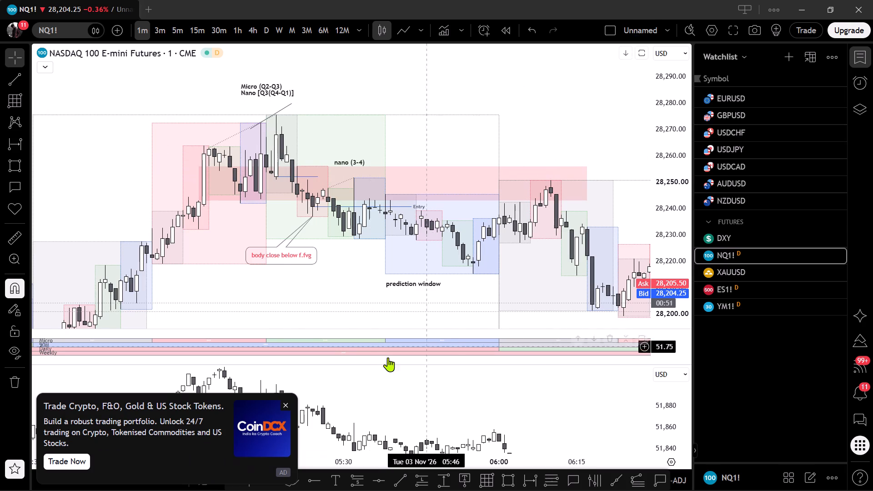
{"action": "left_click", "coordinate": [285, 403]}
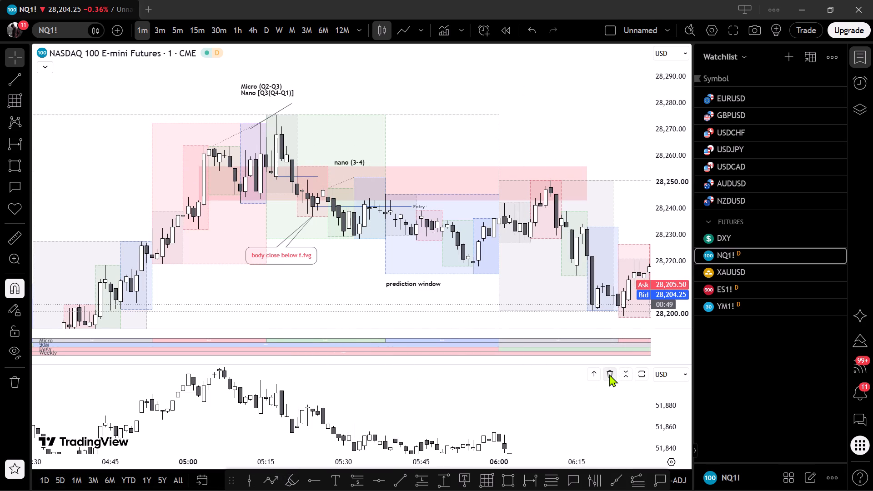
Remove the MYM1! comparison pane from beneath the NQ1! chart.
{"action": "left_click", "coordinate": [609, 374]}
{"action": "left_click_drag", "start_coordinate": [547, 151], "coordinate": [544, 144]}
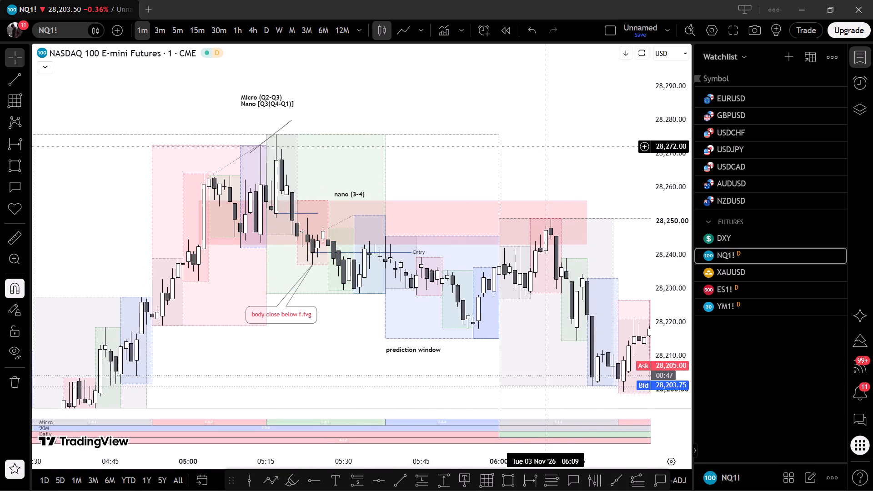
{"action": "left_click_drag", "start_coordinate": [544, 144], "coordinate": [532, 140]}
{"action": "left_click_drag", "start_coordinate": [549, 160], "coordinate": [536, 192]}
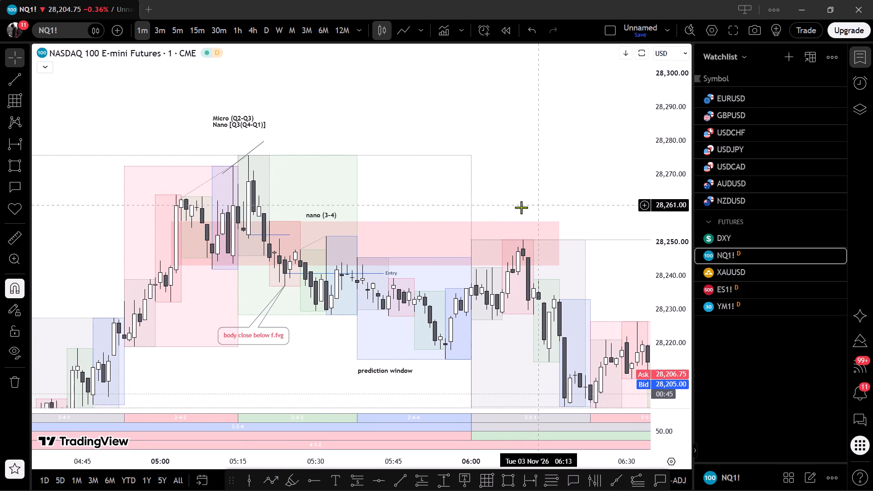